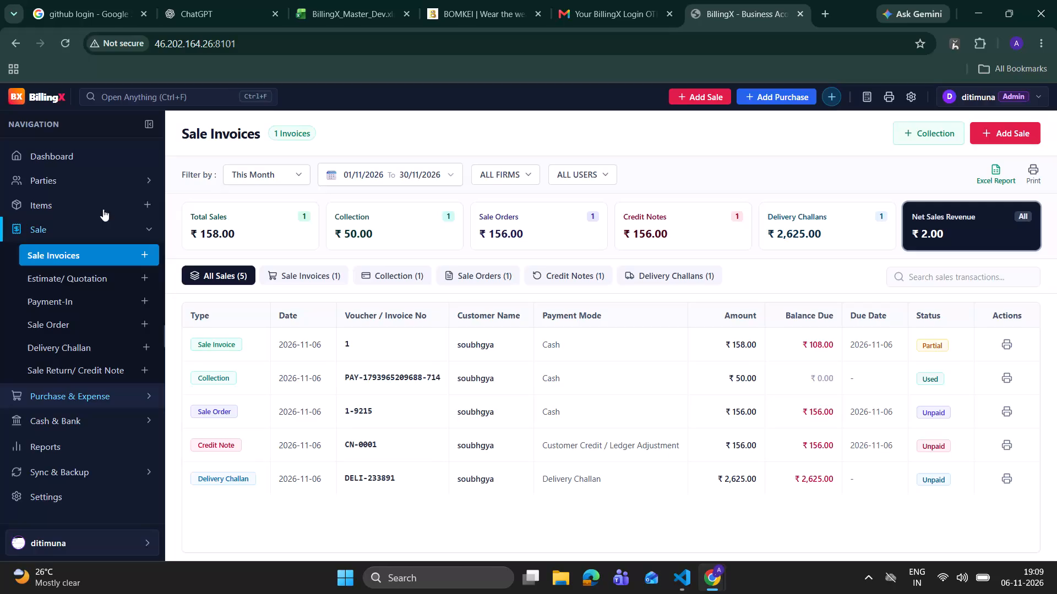
Look through the Paracetamol item's transactions, the purchase bills and the sale invoices list.
click(90, 204)
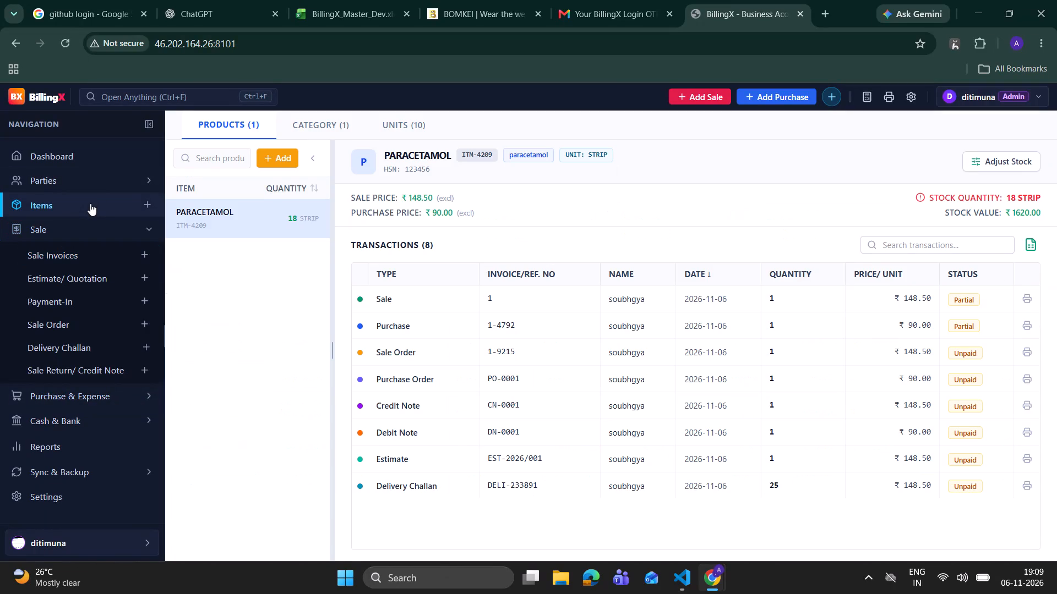
click(250, 213)
click(86, 240)
click(86, 250)
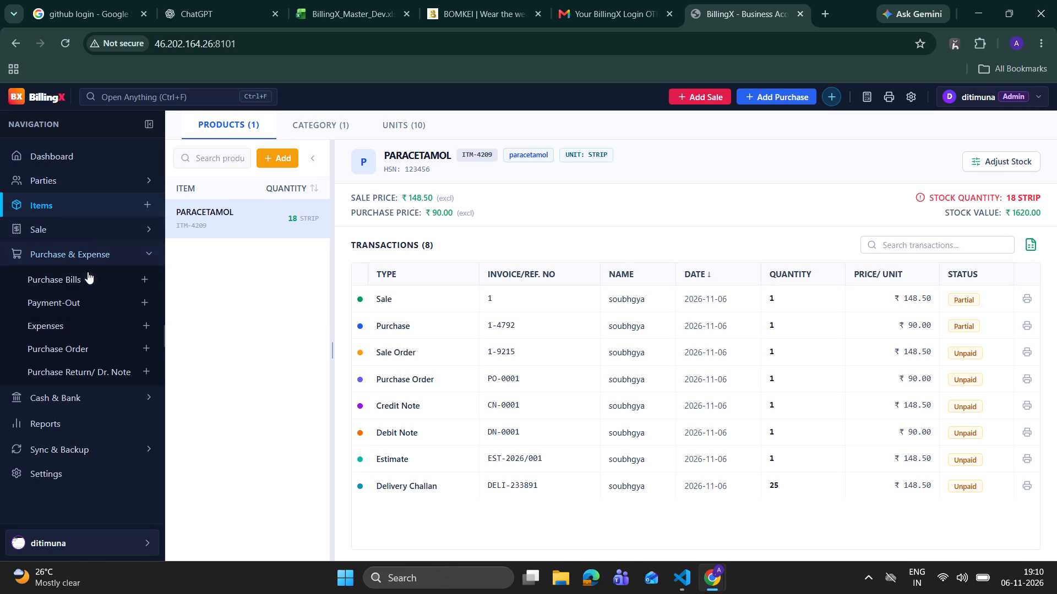
click(88, 273)
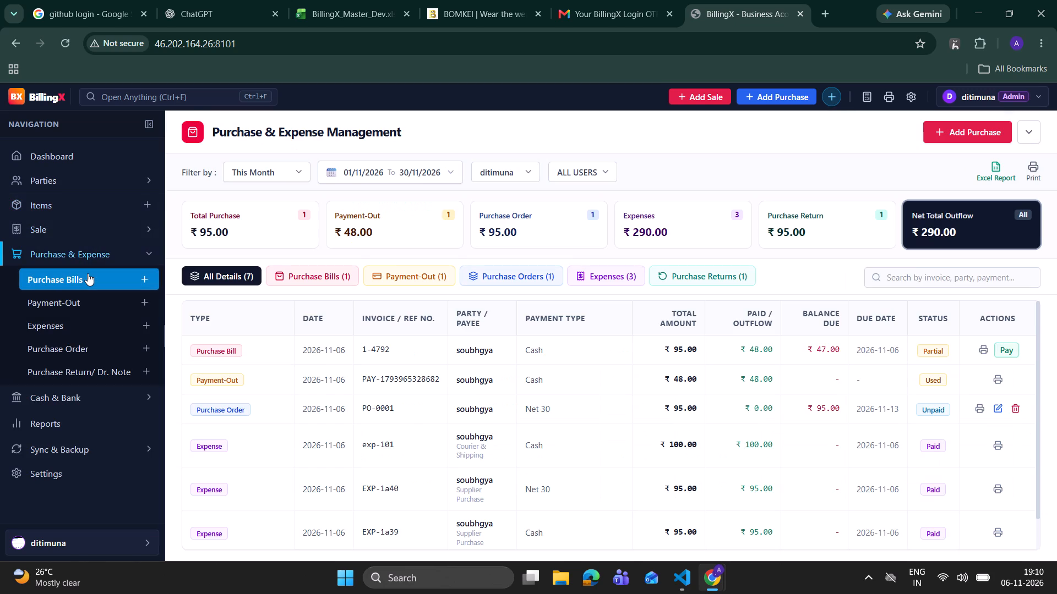
click(81, 239)
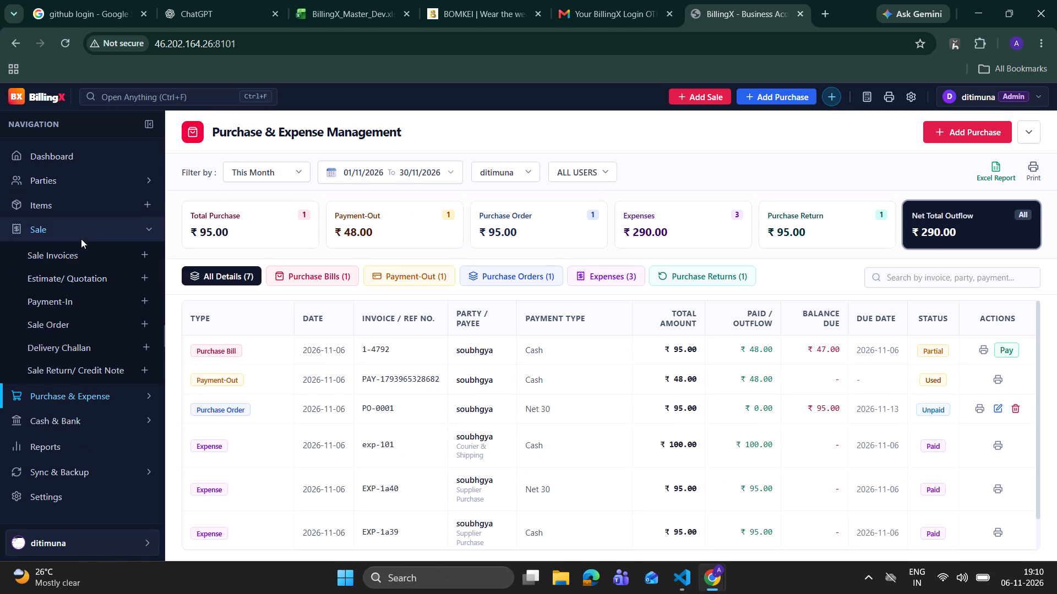
click(82, 259)
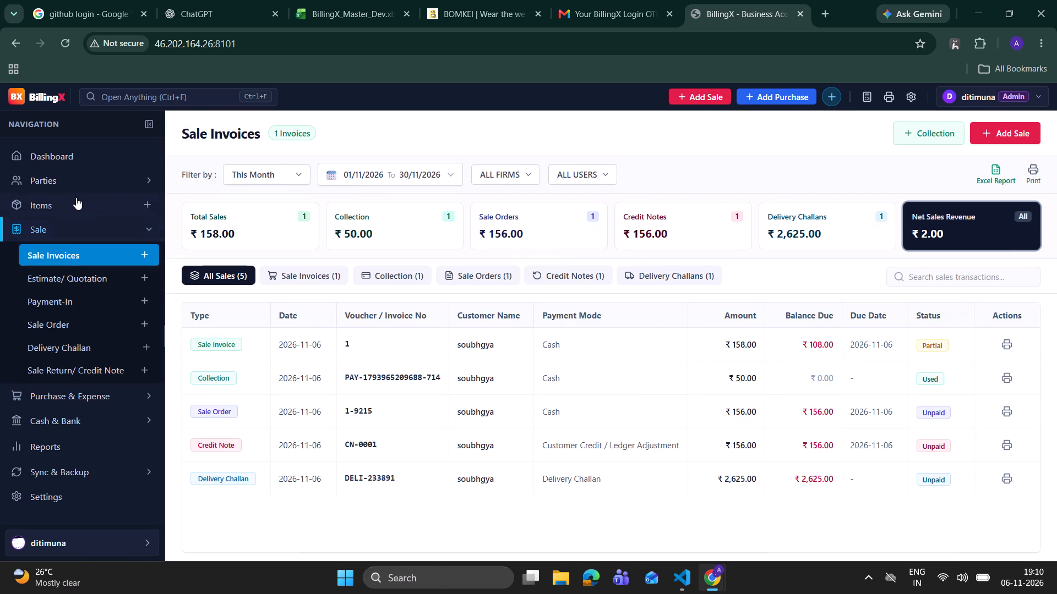
Open sale order 1-9215 from the Paracetamol item's transactions and review its details.
click(75, 196)
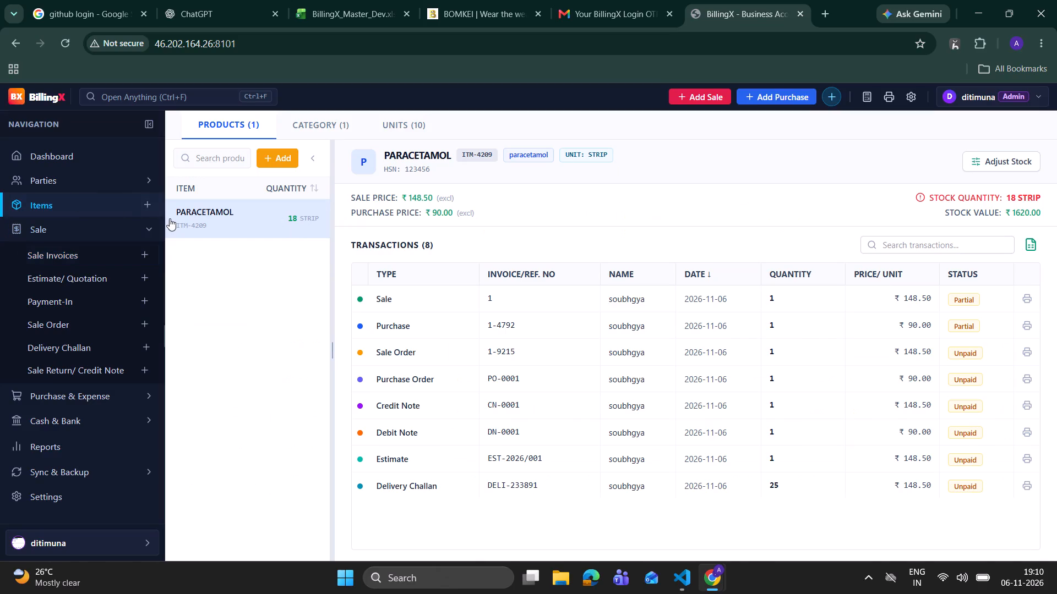
click(226, 225)
click(906, 351)
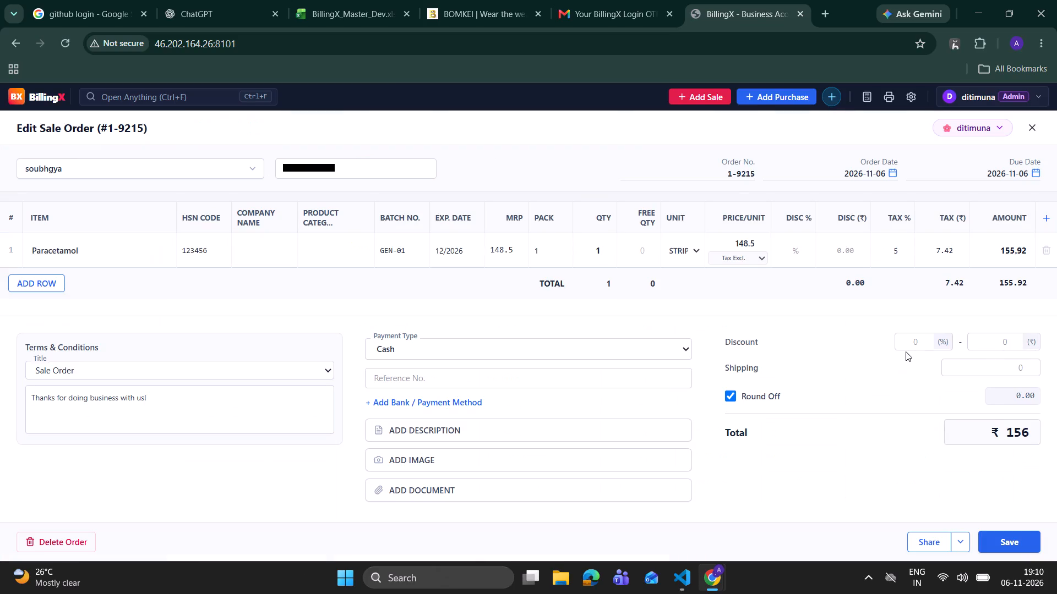
scroll(836, 426, down, 3)
scroll(836, 426, right, 5)
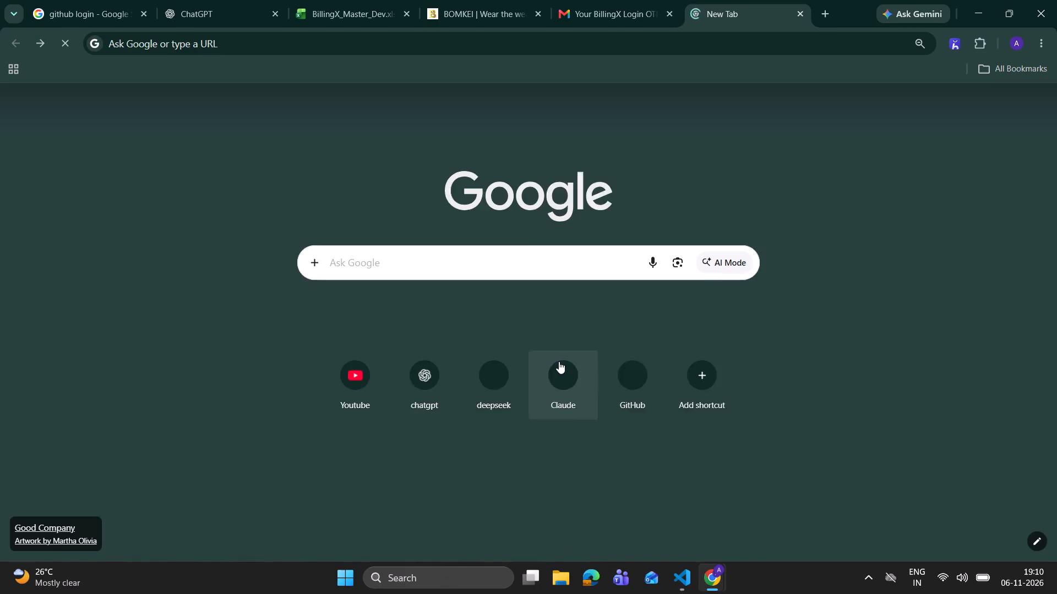
scroll(458, 367, left, 9)
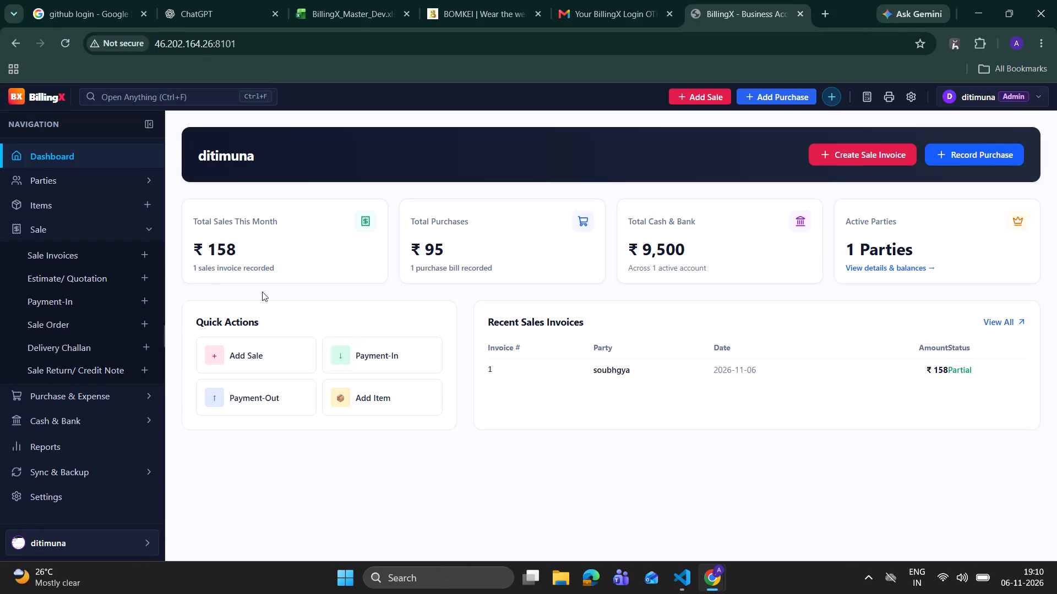
Open credit note CN-0001 from the party's transactions, review it and return to the dashboard.
click(59, 179)
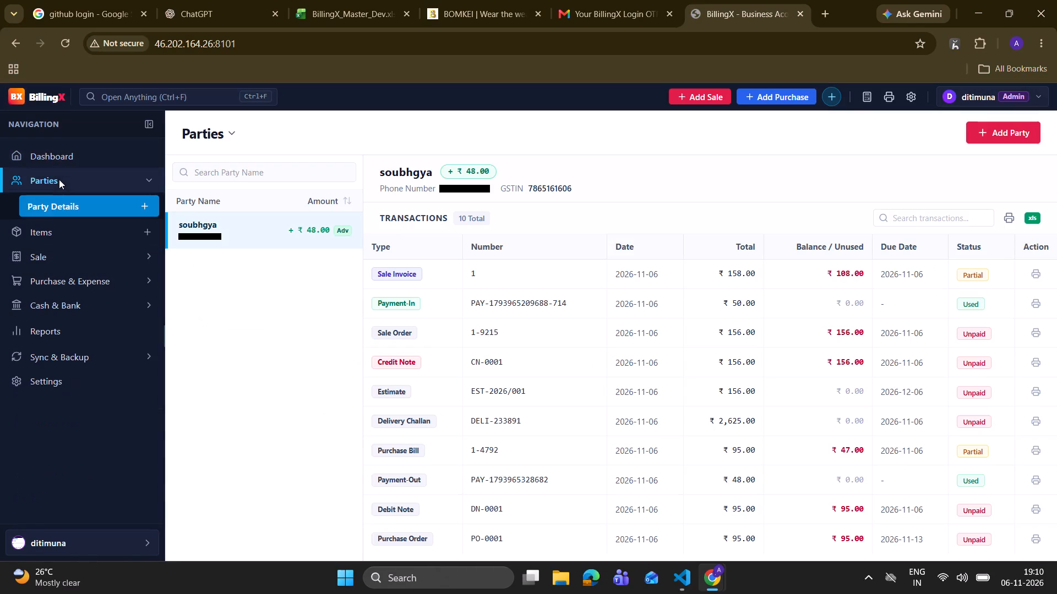
click(472, 360)
scroll(625, 376, down, 2)
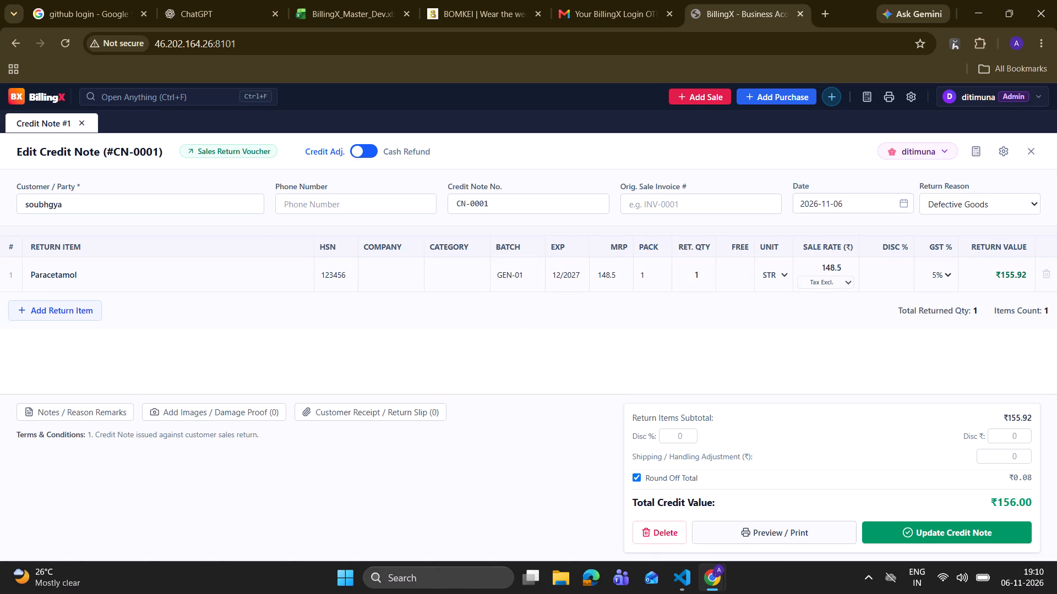
click(39, 98)
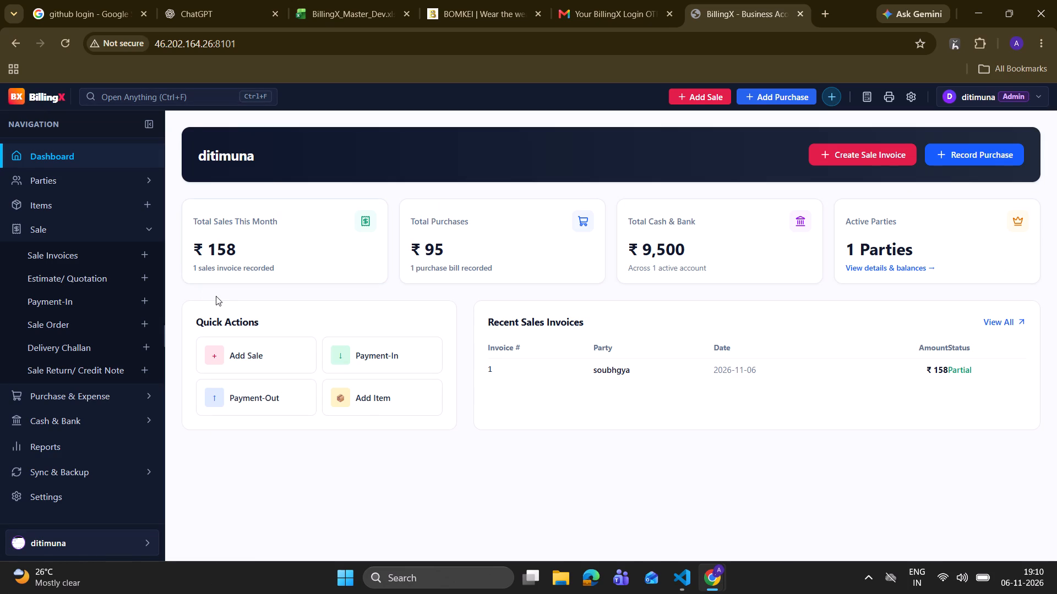
Inspect the Payment-Out voucher in the party's transactions and close it without updating.
click(79, 179)
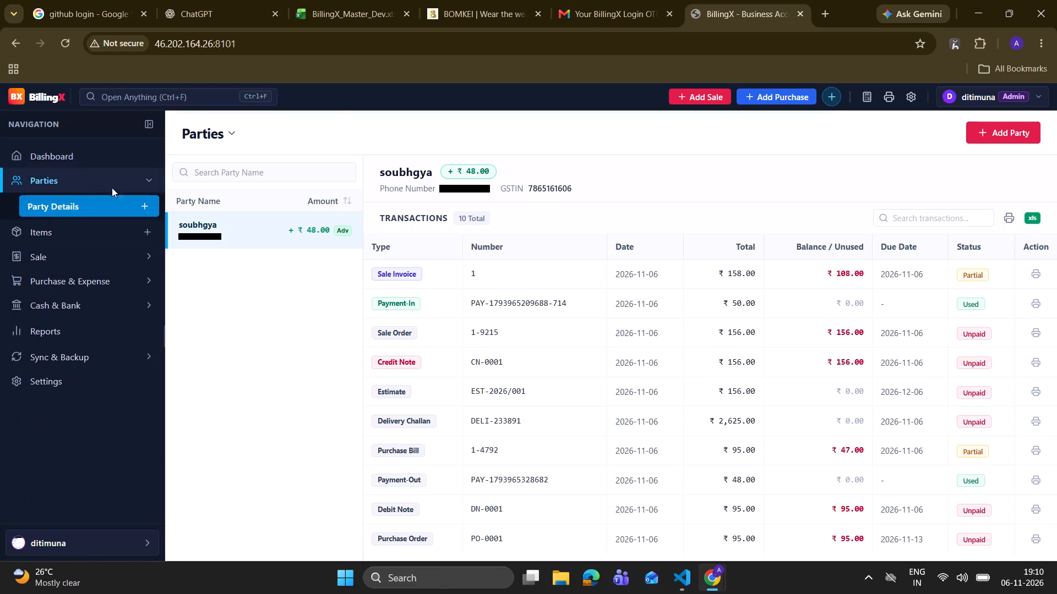
scroll(471, 306, down, 3)
click(898, 481)
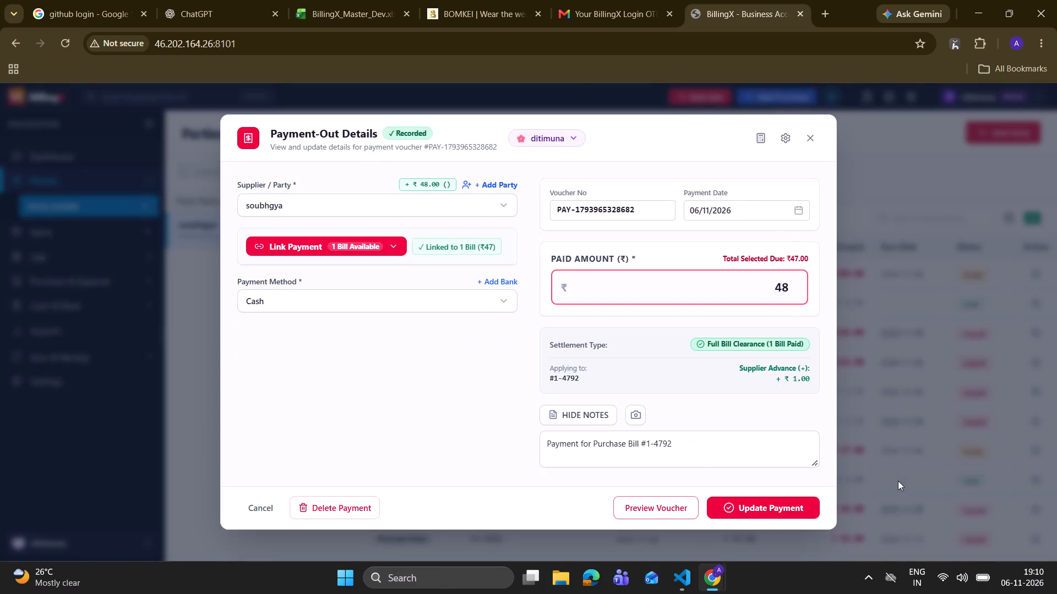
click(811, 138)
Open Sale Invoice #1 from the party's transactions and enable the customer advance deduction of ₹48.
click(802, 267)
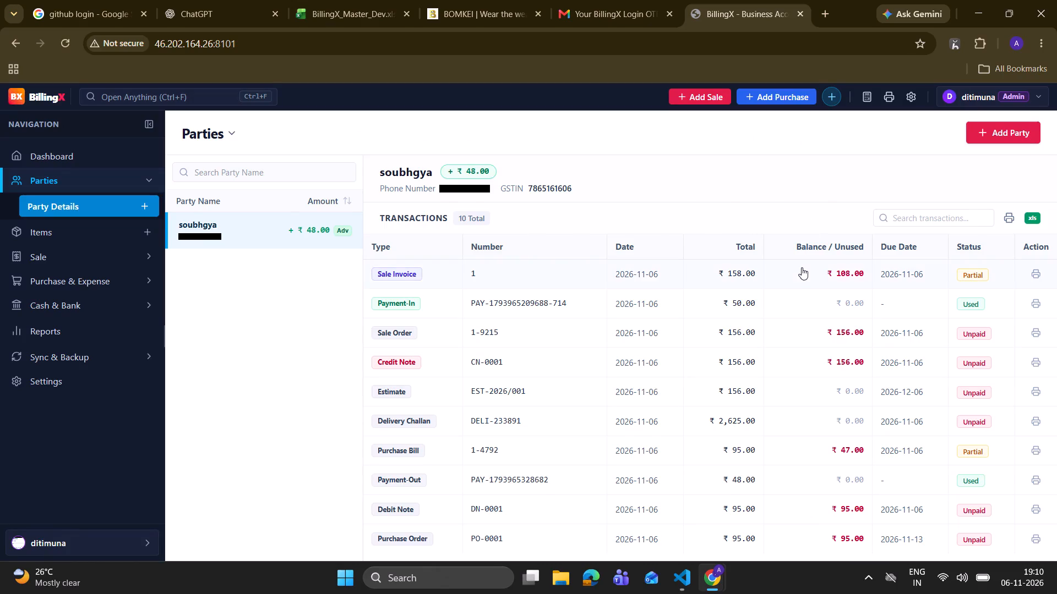
scroll(729, 356, down, 2)
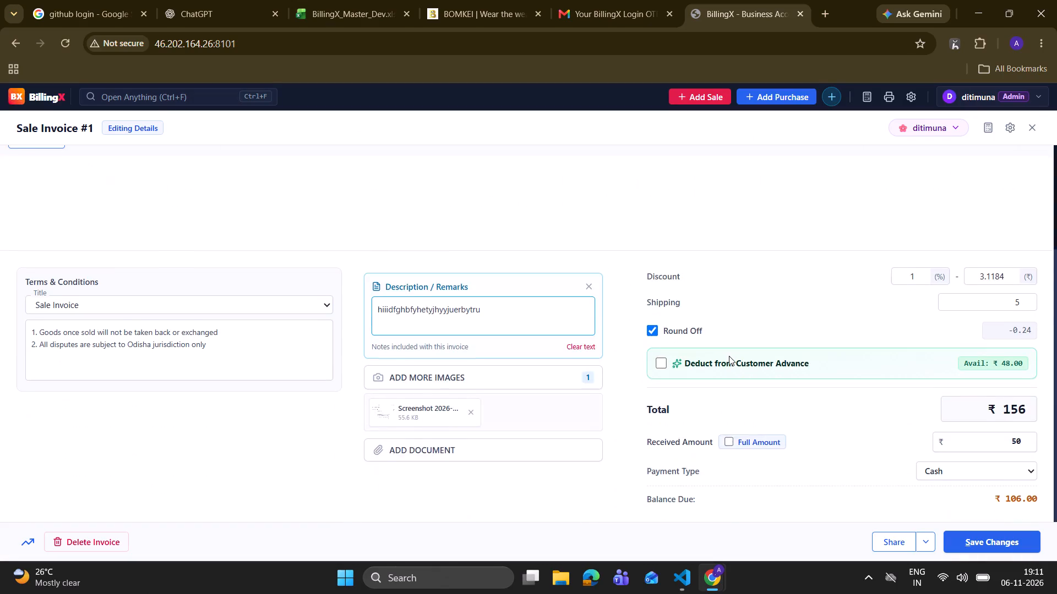
scroll(729, 356, up, 2)
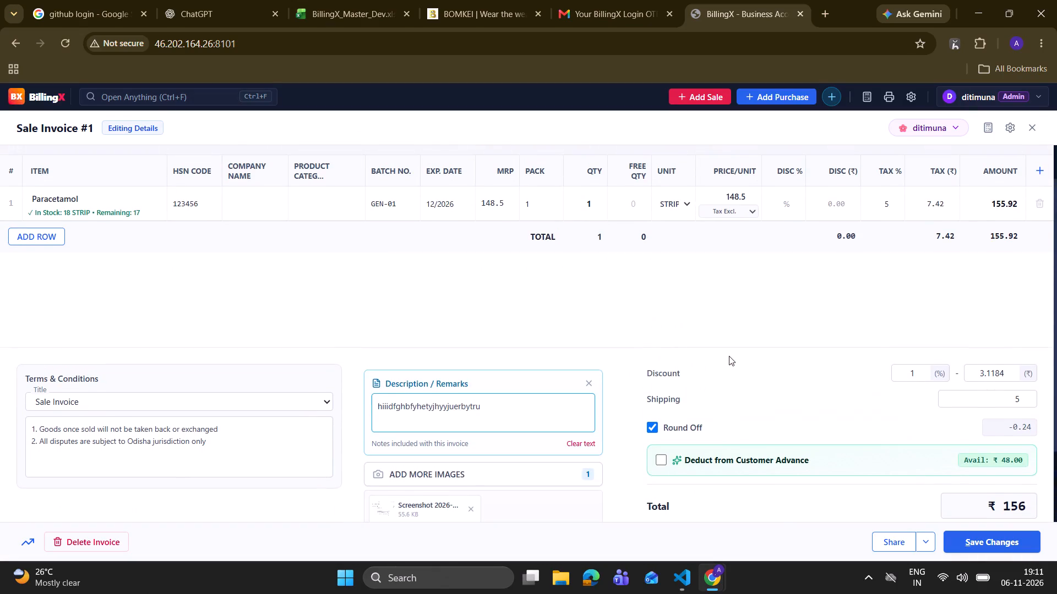
click(727, 457)
scroll(727, 457, down, 2)
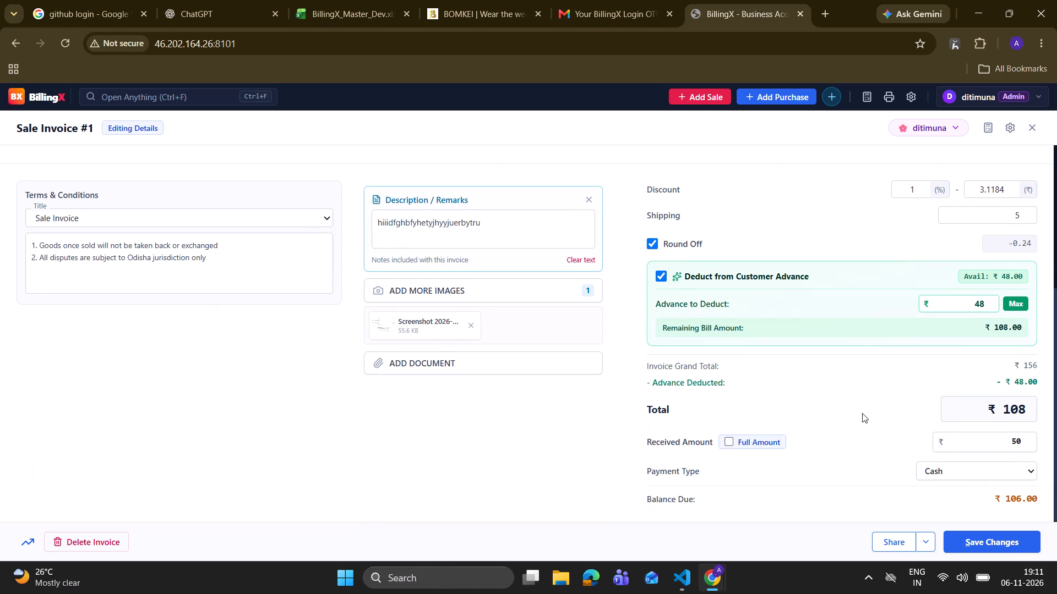
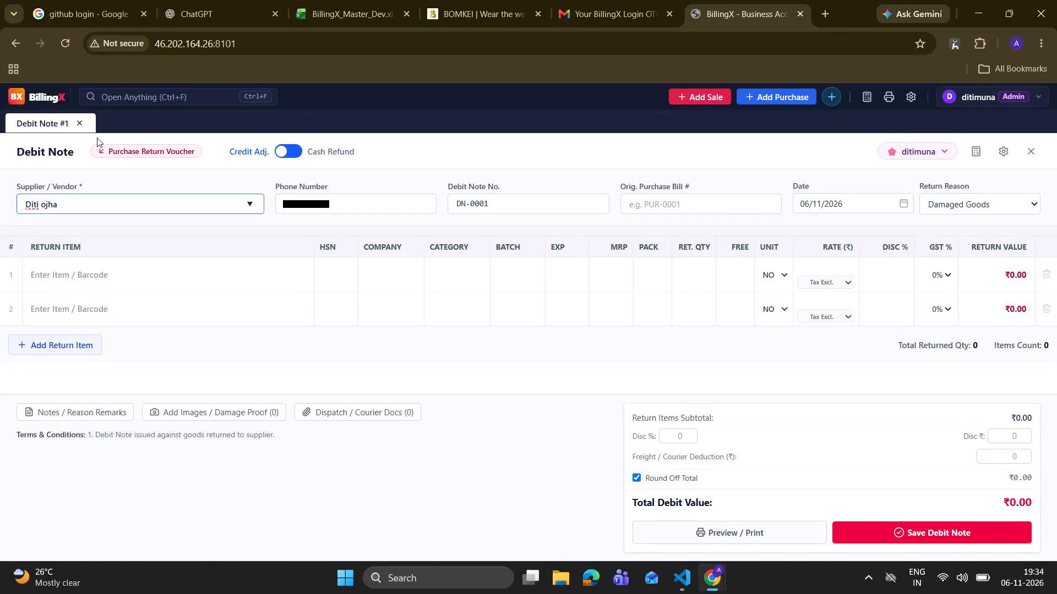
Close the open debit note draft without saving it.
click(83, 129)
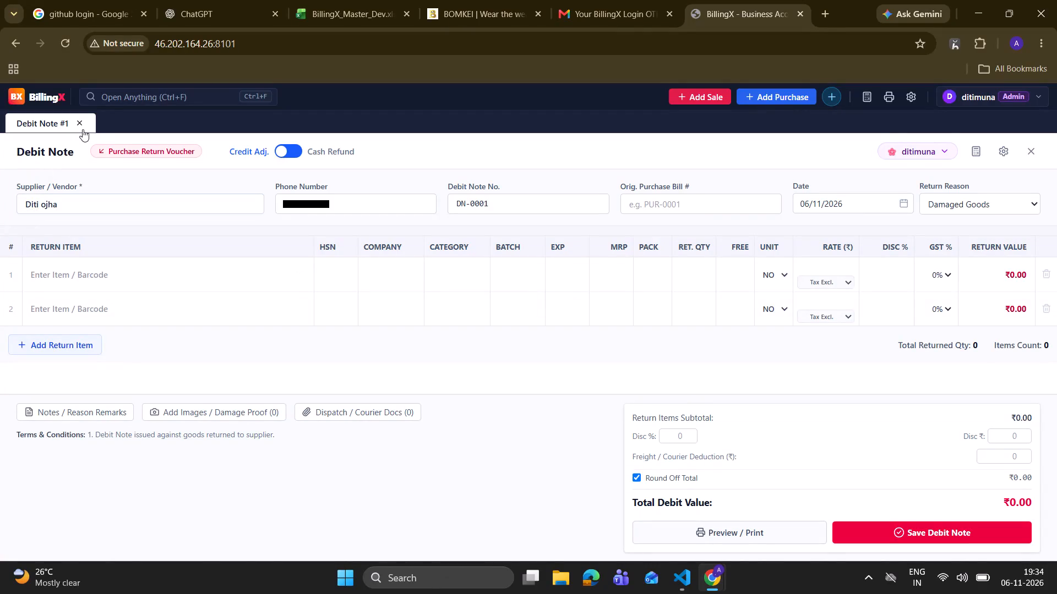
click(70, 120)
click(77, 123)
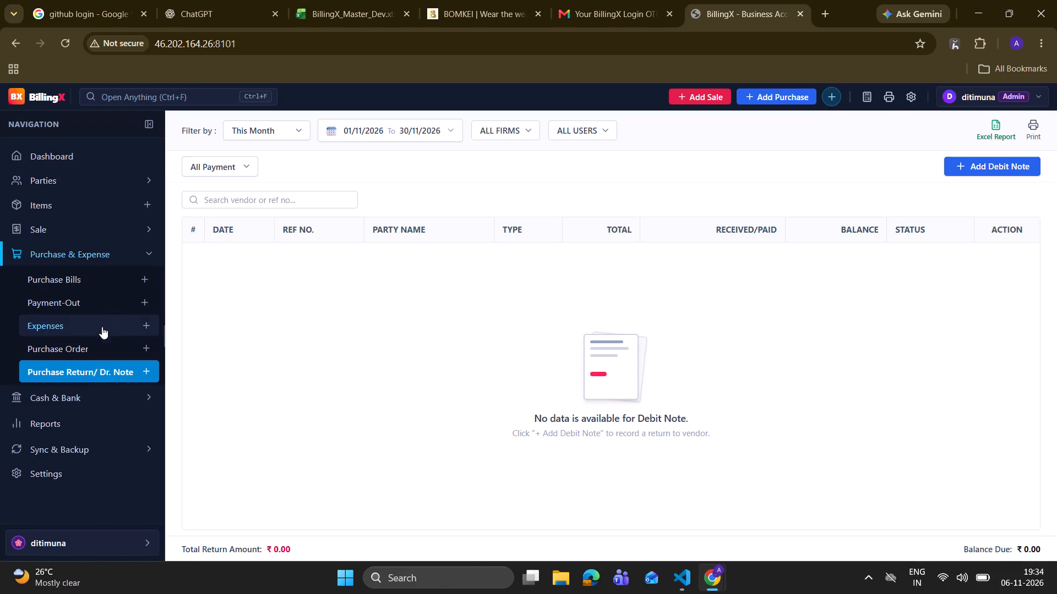
Start a fresh debit note, select purchase bill 1's supplier as its vendor, and set it to Cash Refund.
click(965, 167)
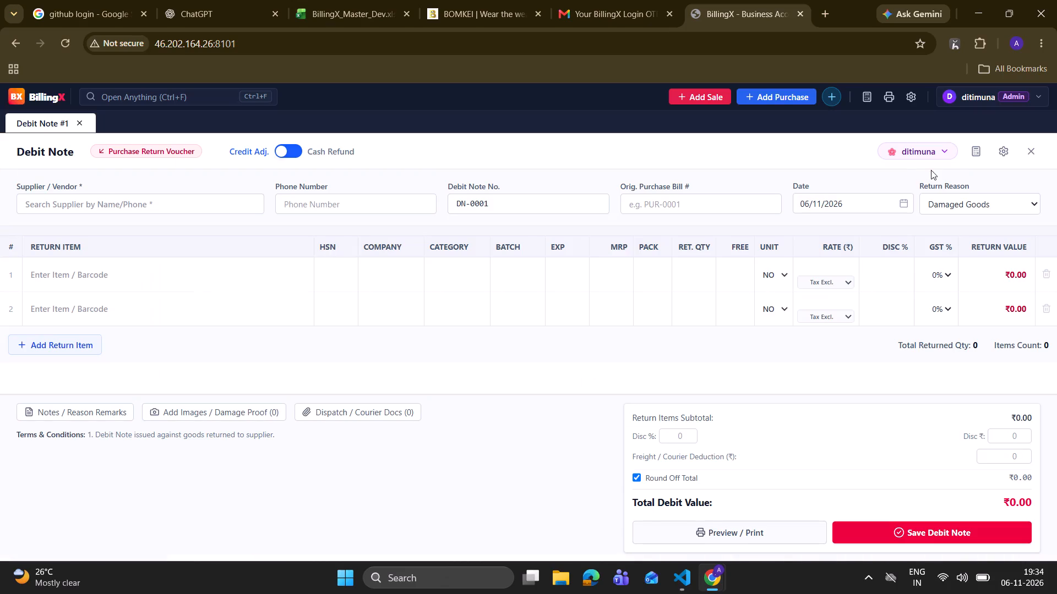
click(170, 205)
click(150, 234)
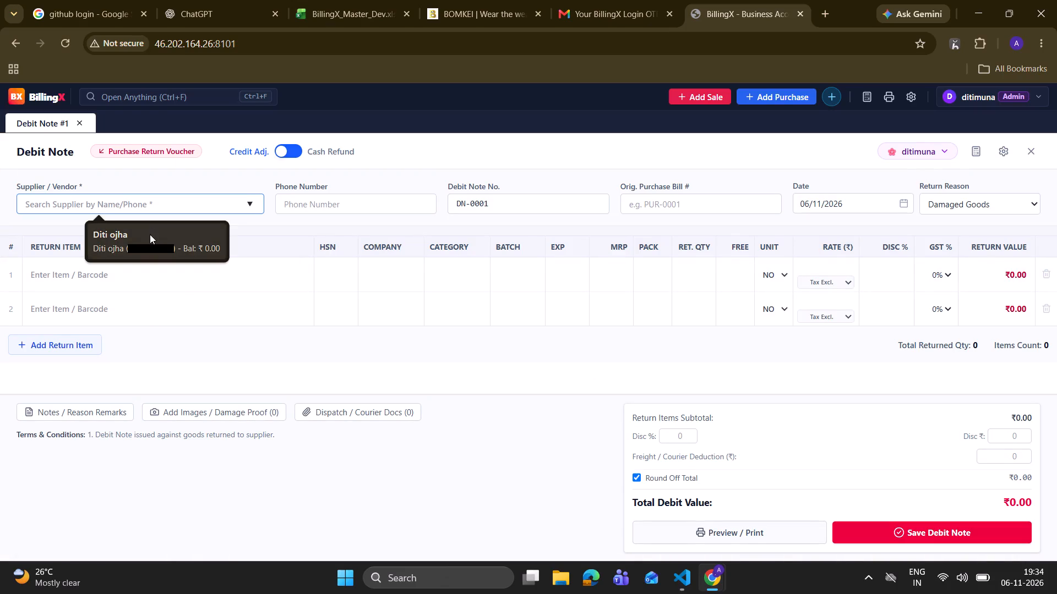
click(291, 152)
click(291, 152)
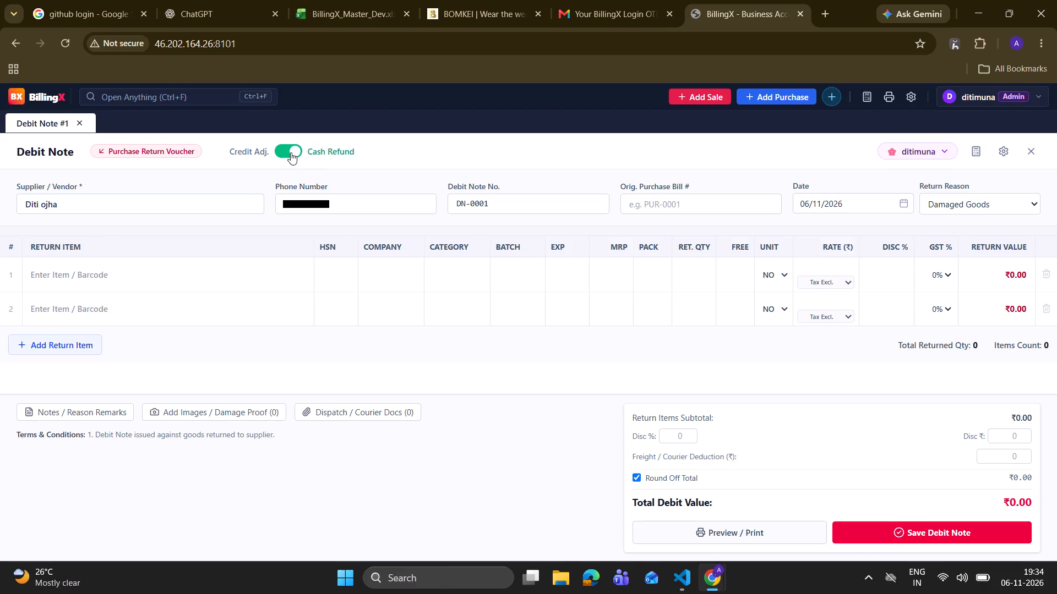
click(291, 152)
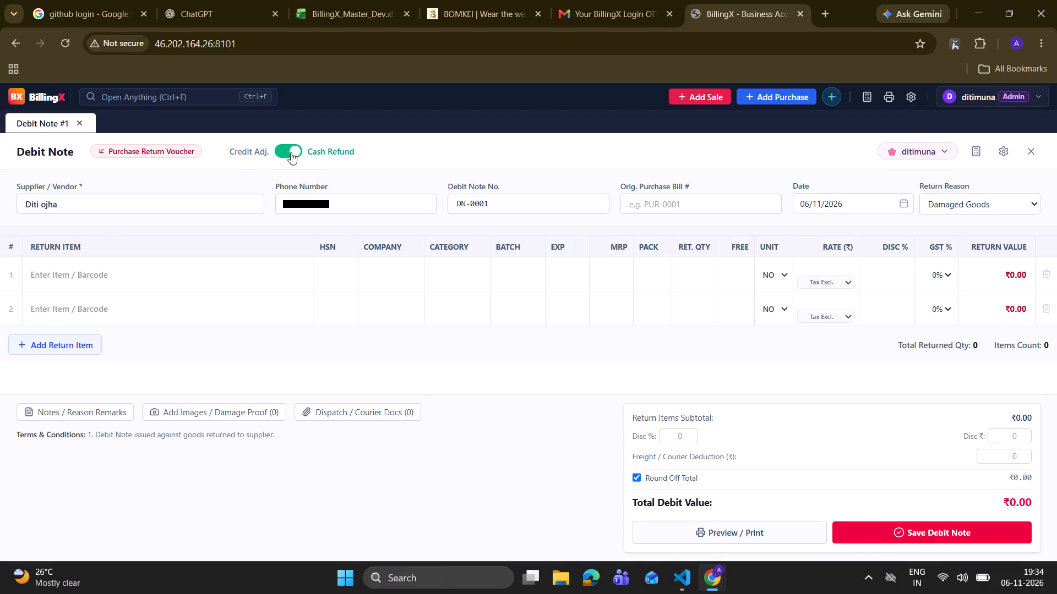
click(291, 152)
Add paracetamol as the return item with quantity 1 at rate 100, and save the debit note.
click(214, 287)
click(203, 278)
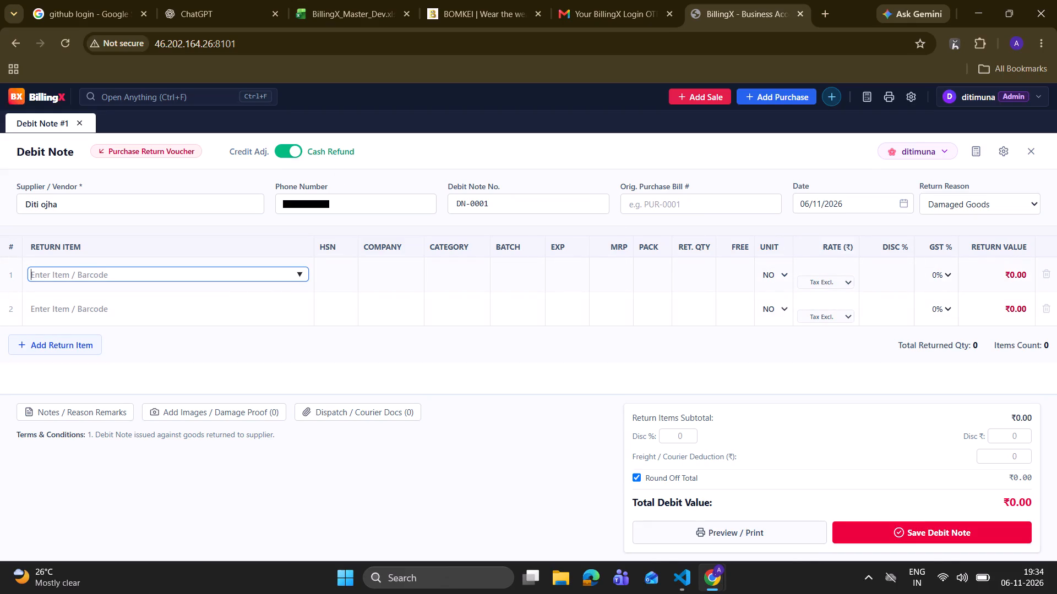
click(197, 310)
scroll(796, 385, down, 4)
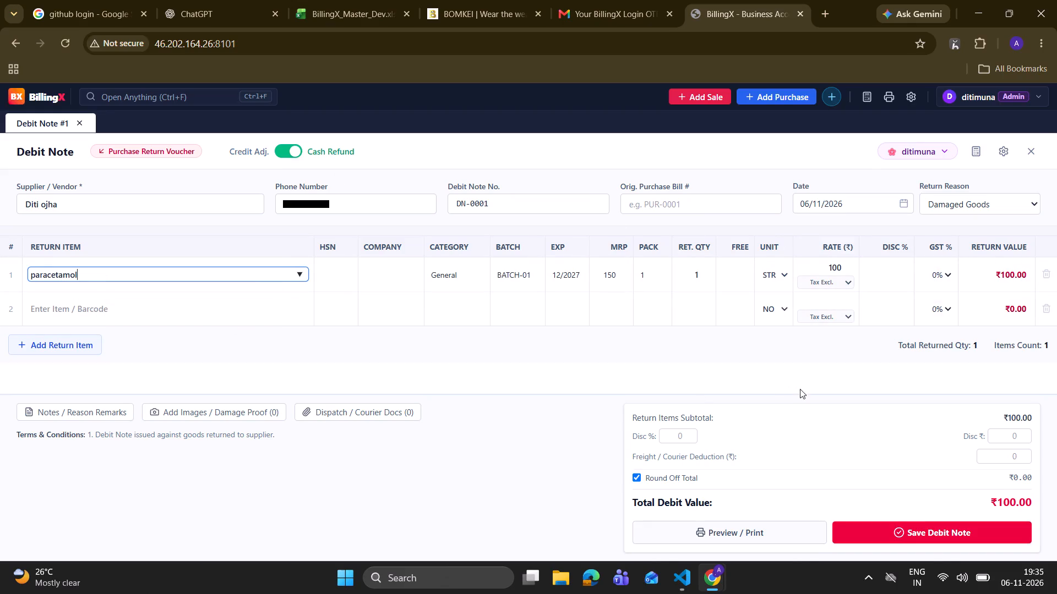
click(900, 533)
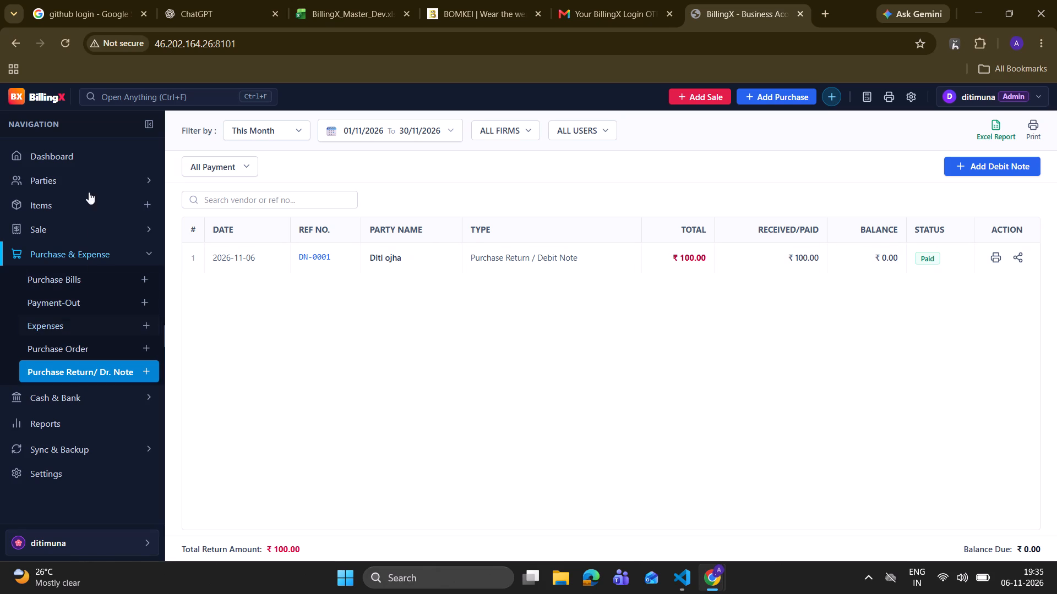
Check paracetamol's stock quantity and transaction list in Items.
click(70, 204)
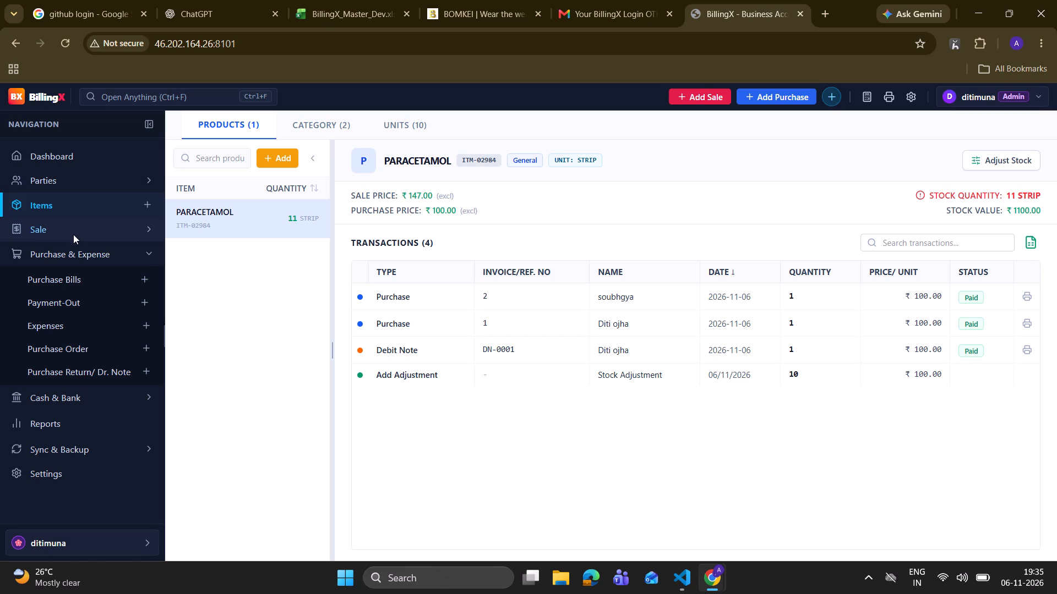
click(72, 255)
click(75, 237)
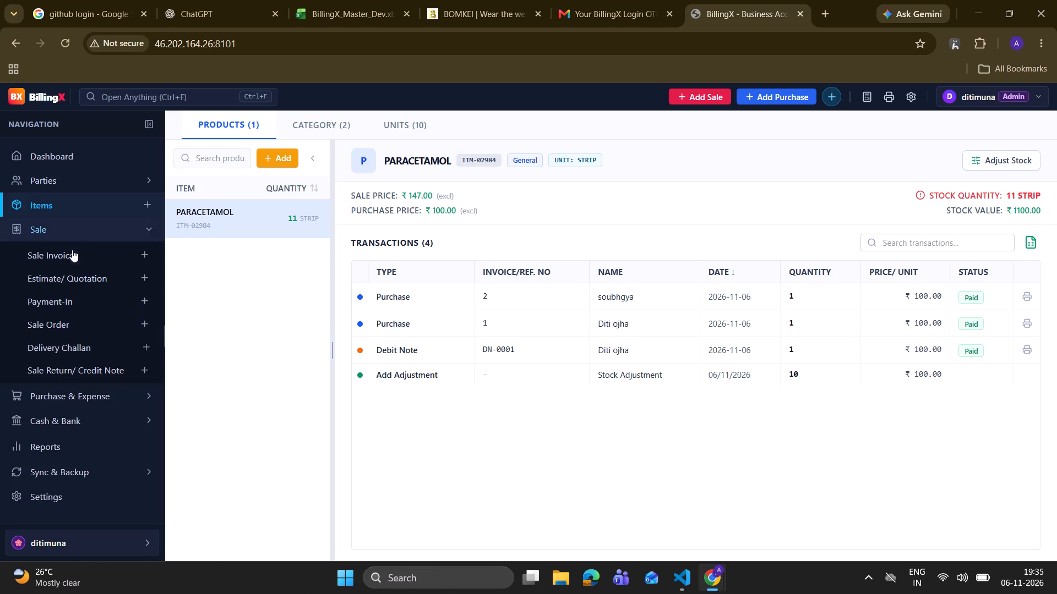
click(70, 205)
Reopen debit note DN-0001 from Purchase Return/Dr. Note, review its saved details, and close it without changes.
click(68, 401)
click(73, 362)
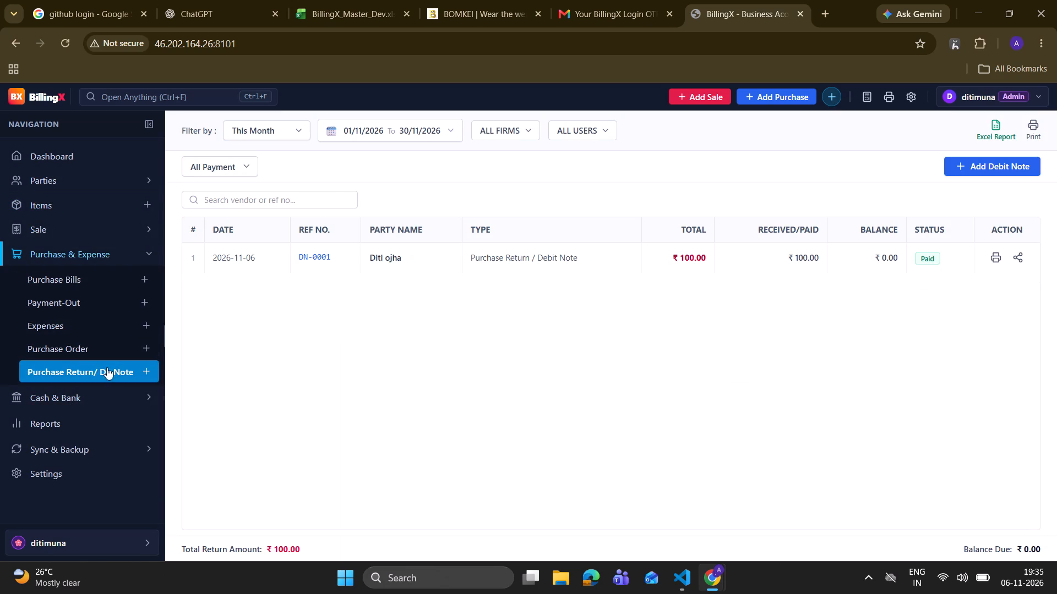
click(537, 258)
scroll(565, 338, down, 3)
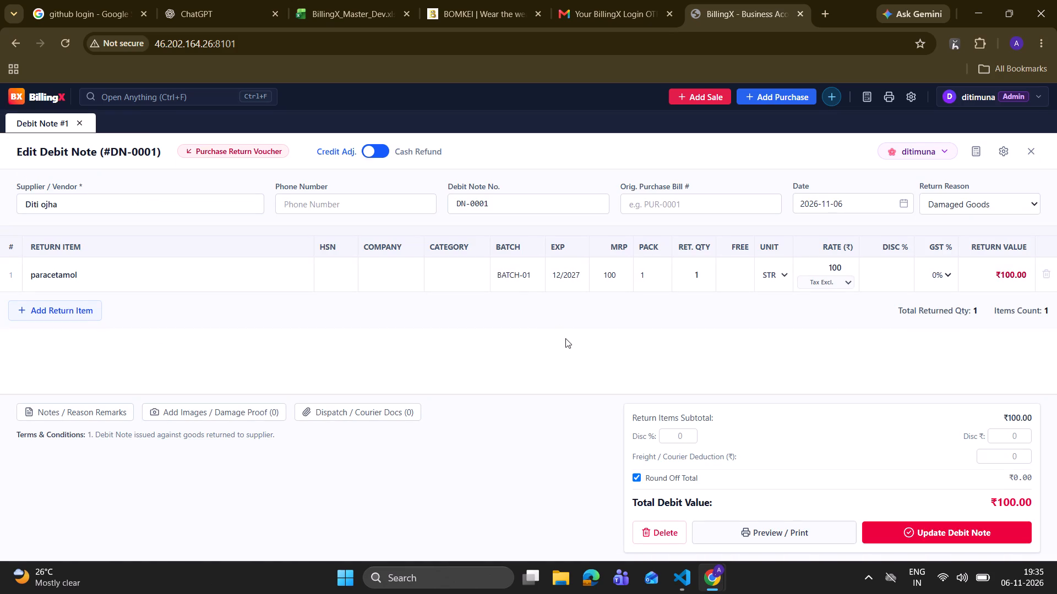
scroll(565, 338, down, 2)
scroll(565, 338, up, 5)
click(1029, 150)
Start a purchase order for purchase bill 1's supplier and add paracetamol with quantity 1 at rate 100.
click(50, 350)
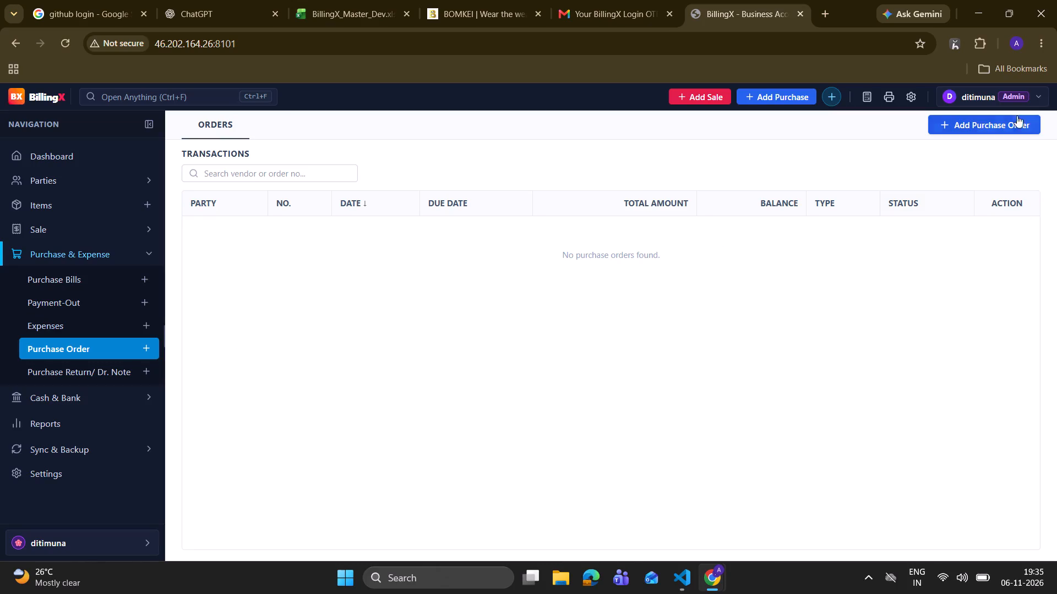
click(978, 122)
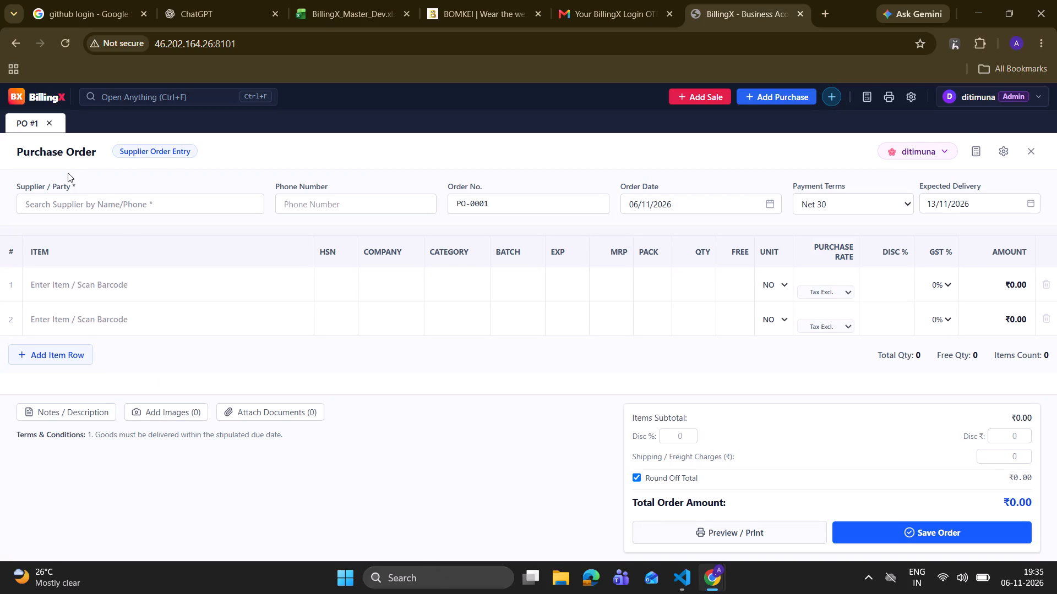
click(113, 204)
click(117, 241)
click(122, 276)
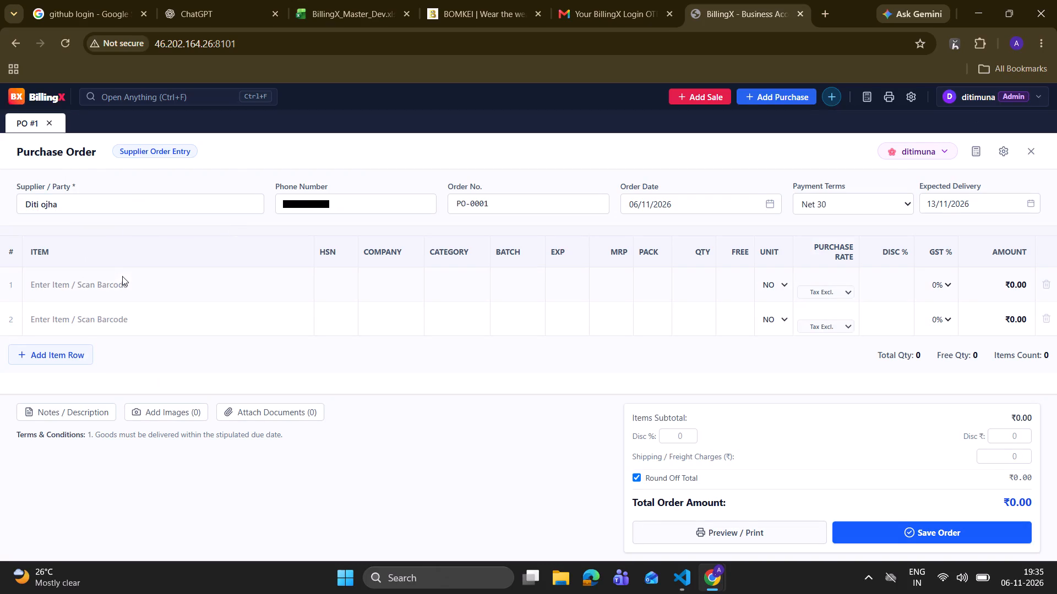
click(159, 295)
click(218, 285)
click(212, 315)
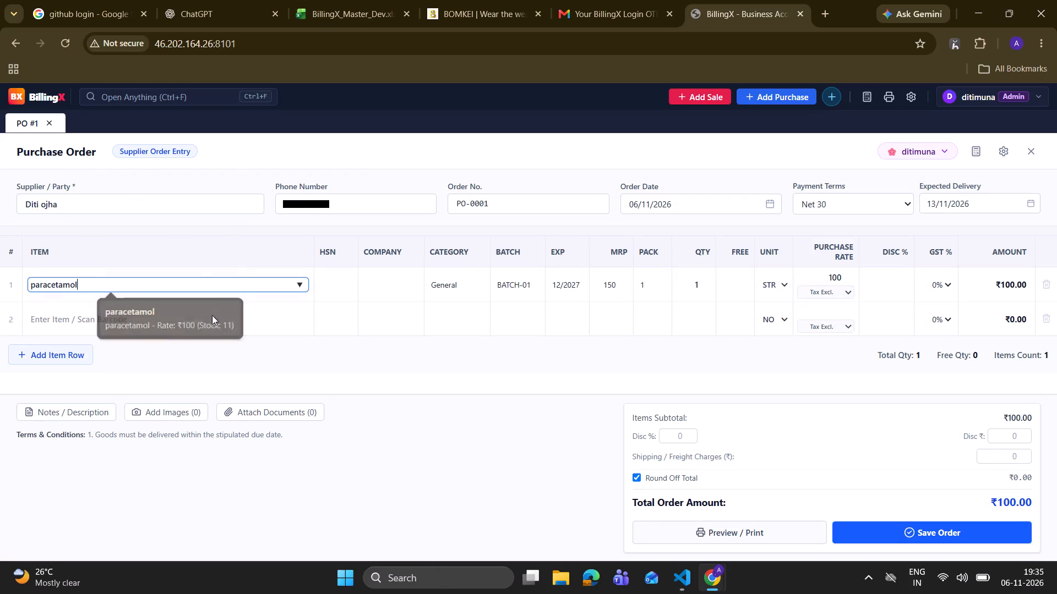
Save the purchase order for paracetamol.
scroll(837, 301, down, 5)
click(963, 532)
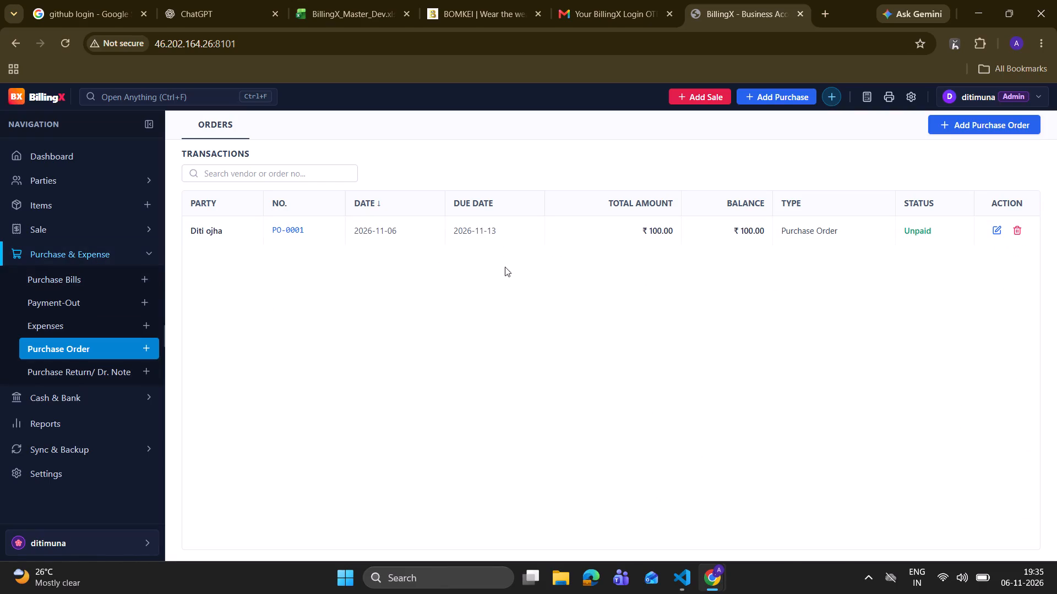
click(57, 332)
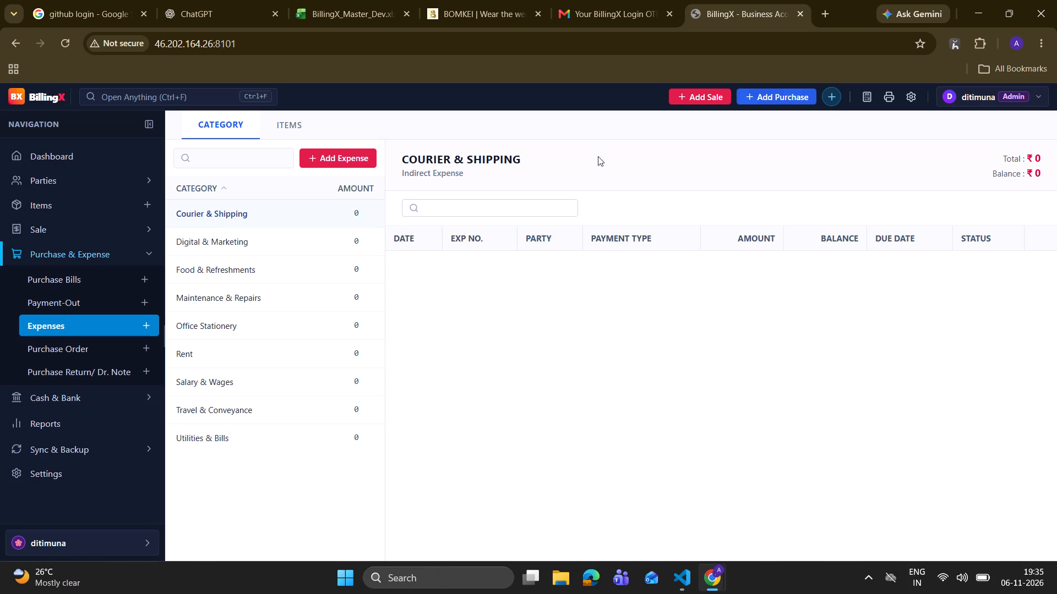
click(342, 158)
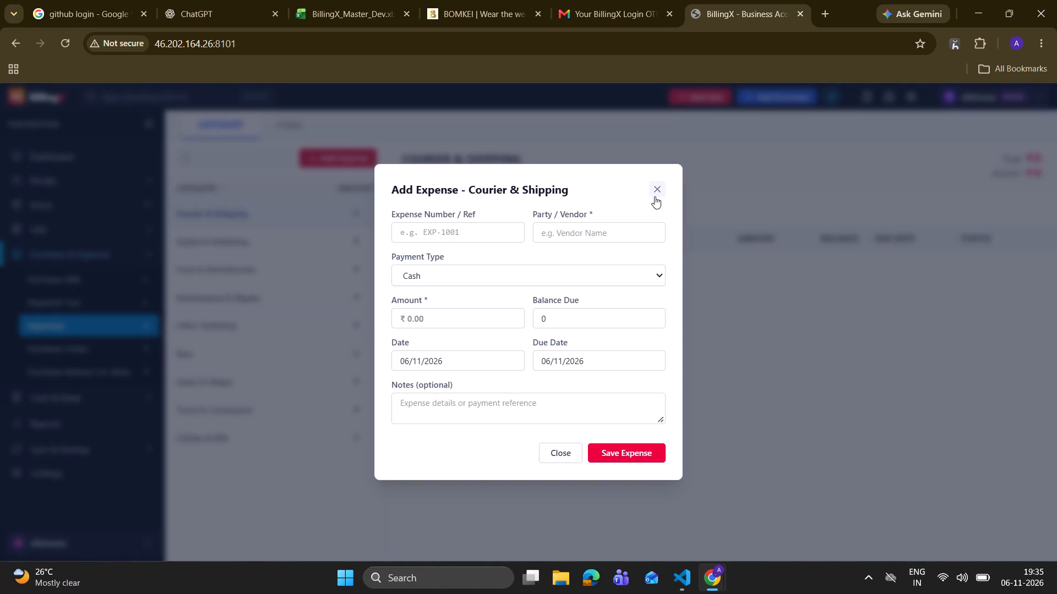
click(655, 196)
Reopen purchase order PO-0001 for editing and update it with its existing details.
click(97, 347)
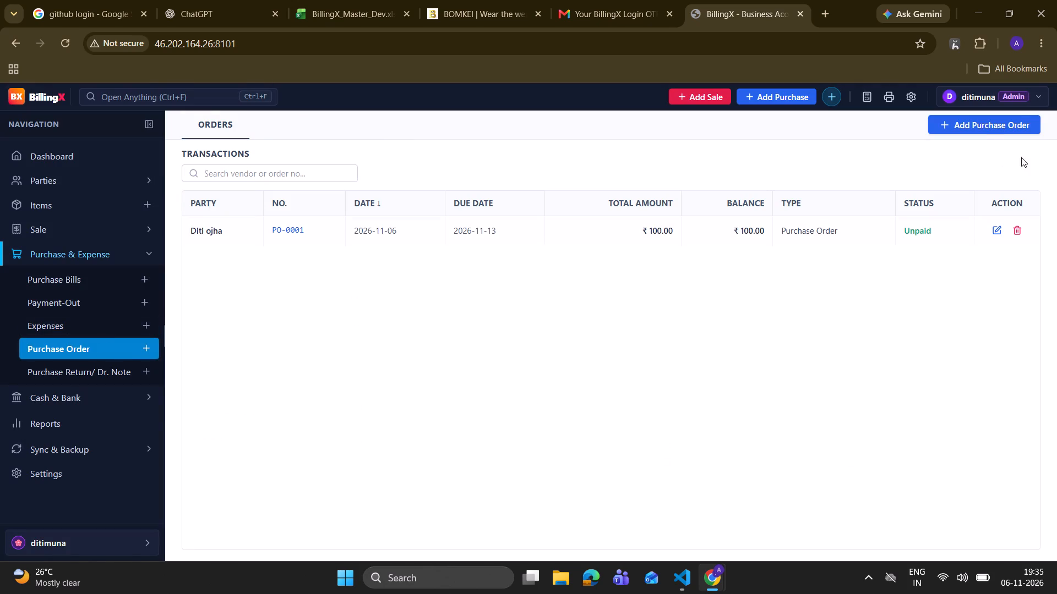
click(998, 228)
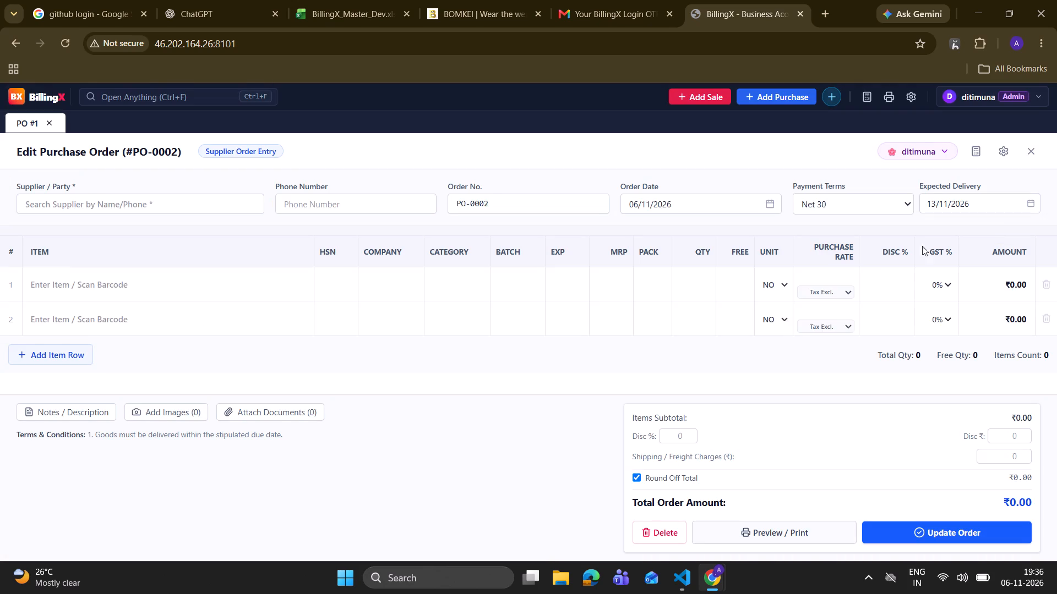
scroll(603, 332, down, 6)
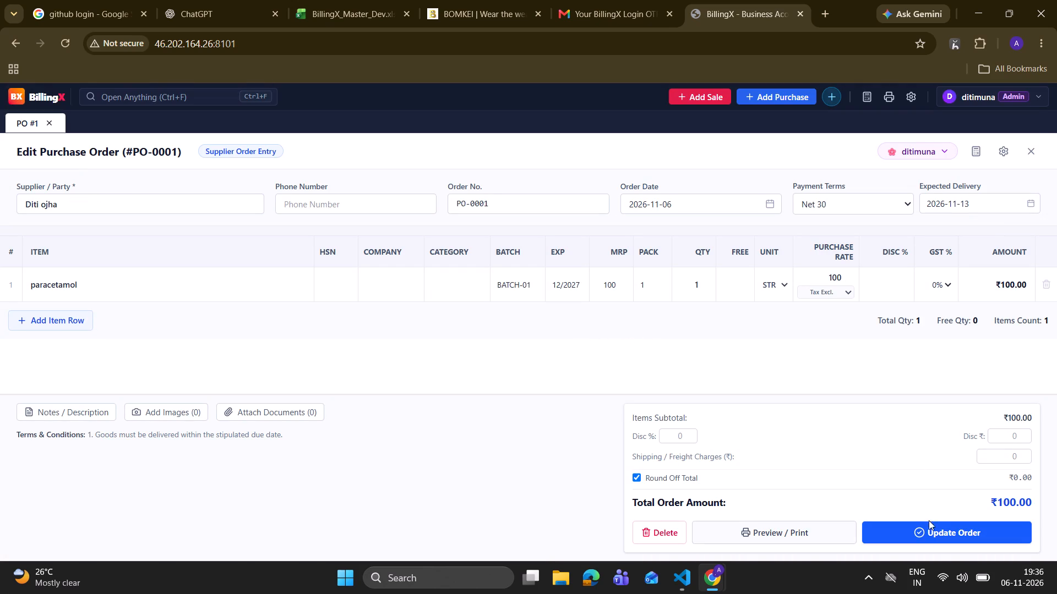
click(925, 535)
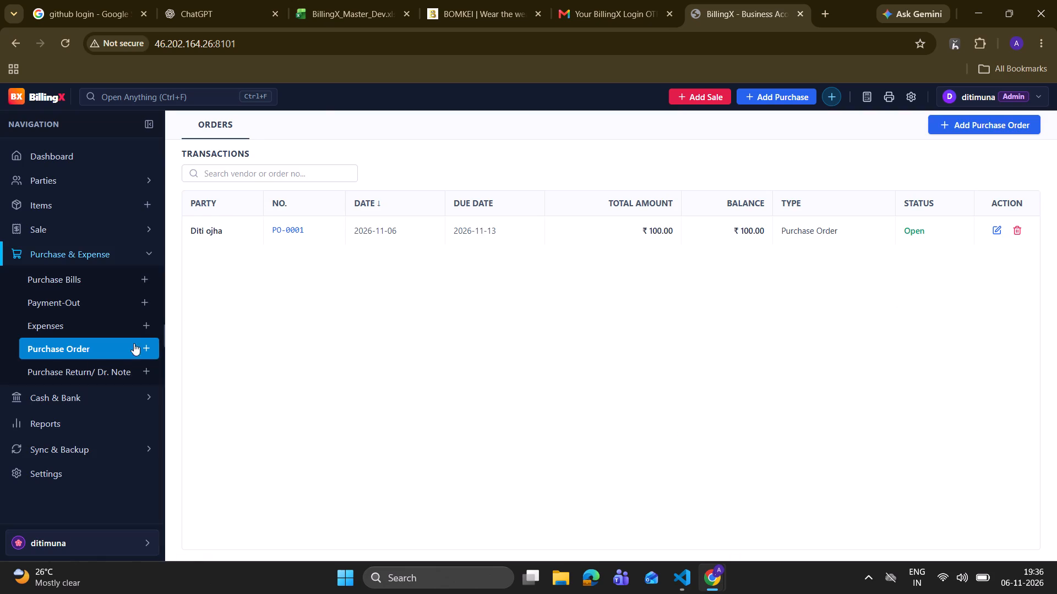
Start a new debit note from Purchase Return/Dr. Note.
click(68, 370)
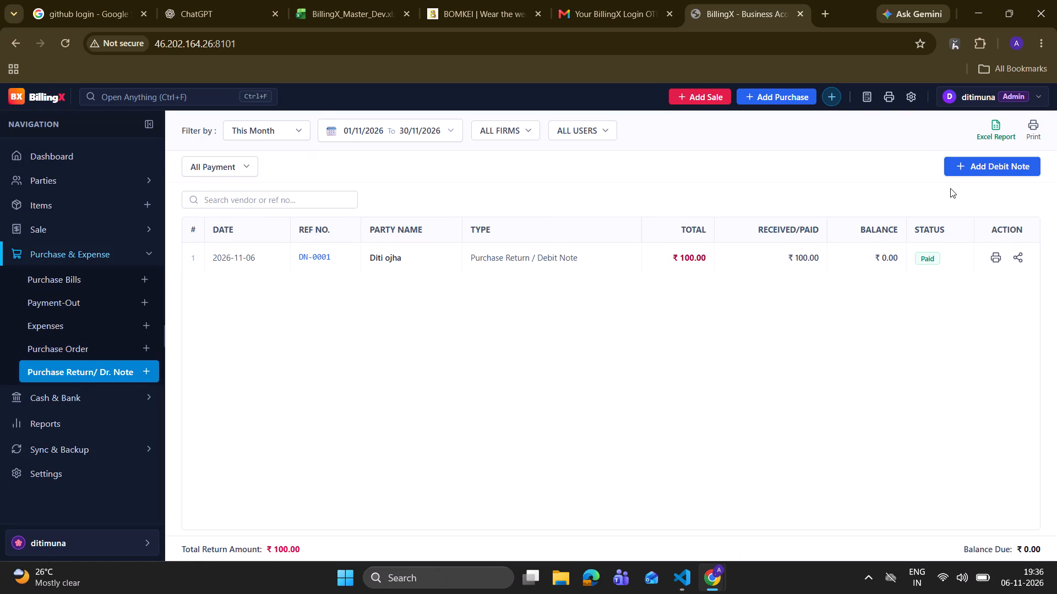
click(960, 168)
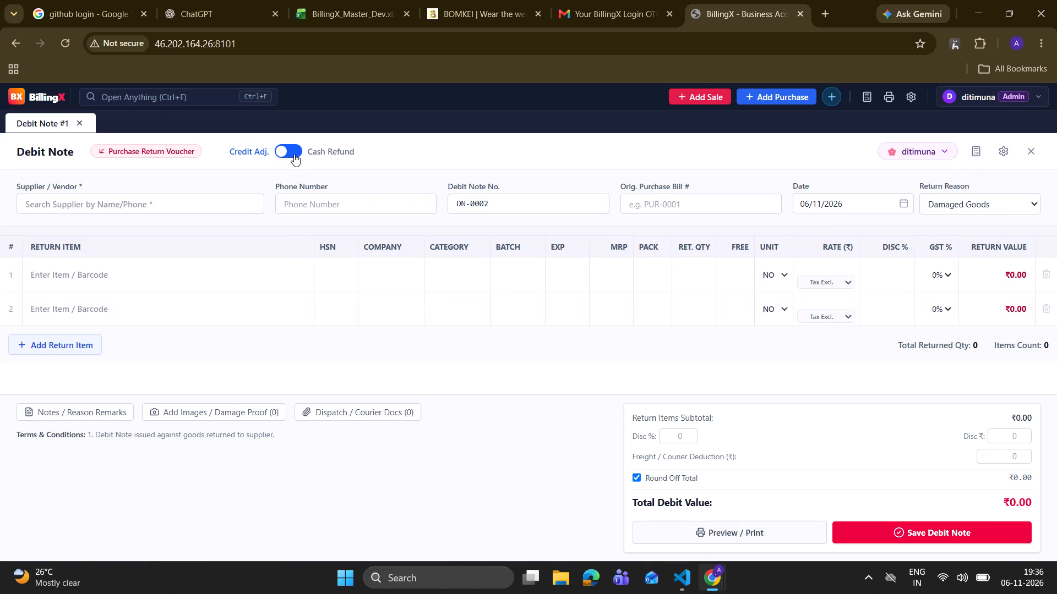
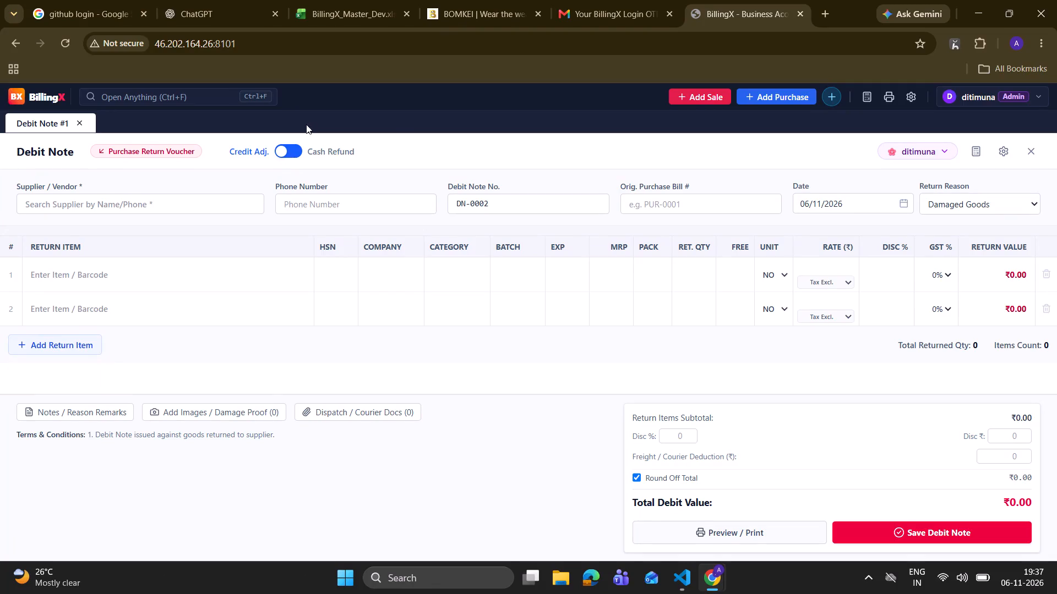
Create and save a Cash Refund debit note for the existing supplier, returning paracetamol with quantity 1 at rate 100.
click(297, 153)
click(236, 201)
click(181, 251)
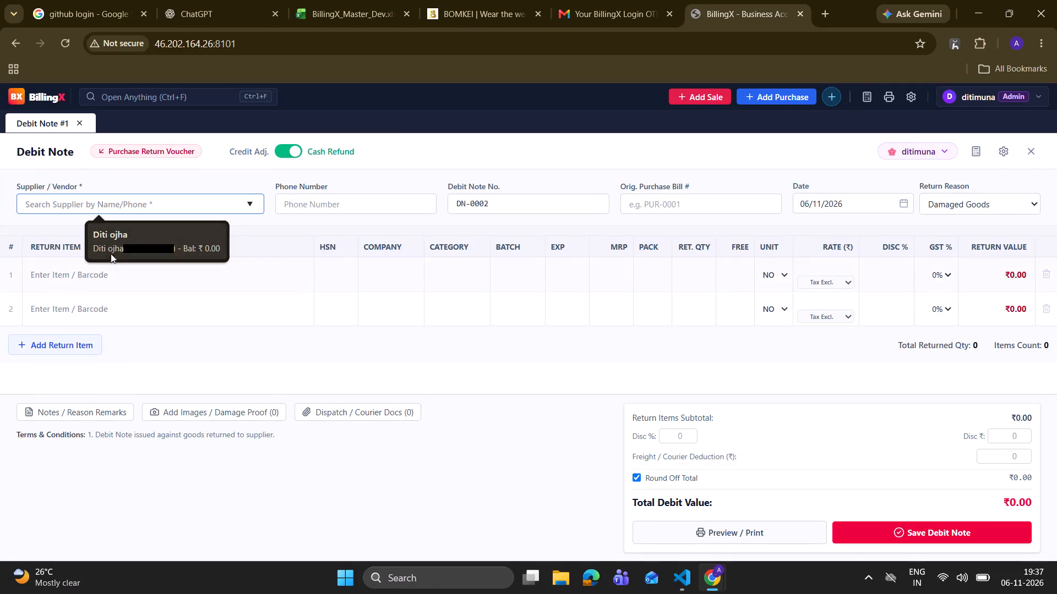
click(130, 241)
click(124, 272)
click(130, 315)
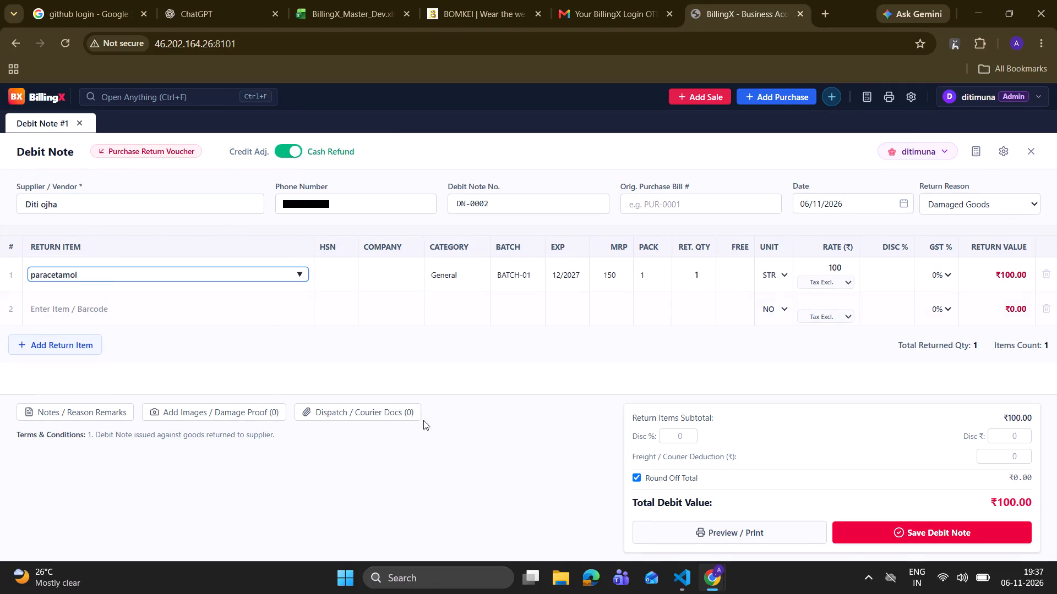
scroll(780, 376, down, 3)
click(930, 279)
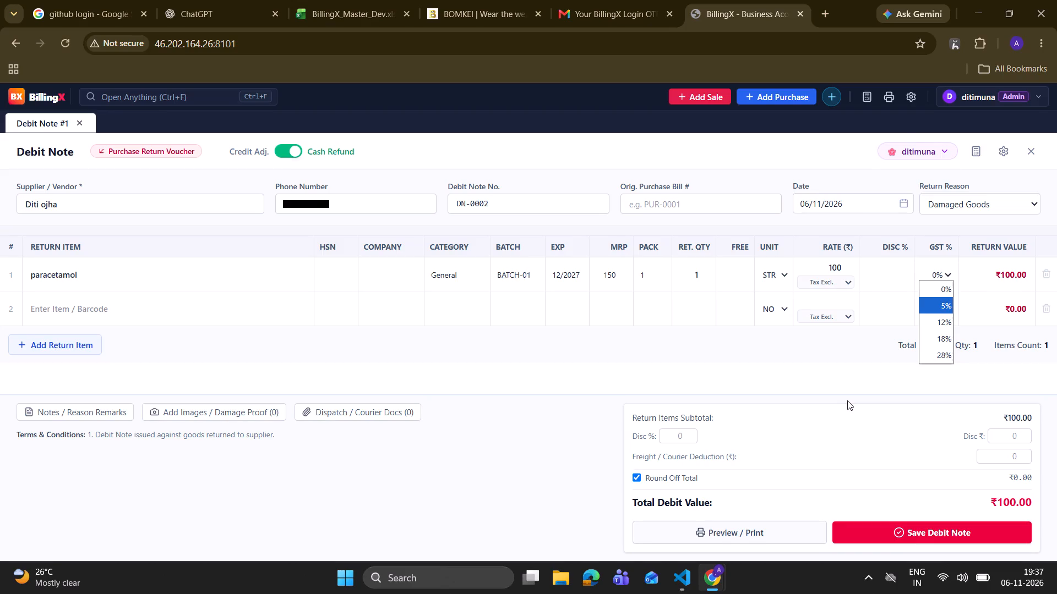
click(964, 533)
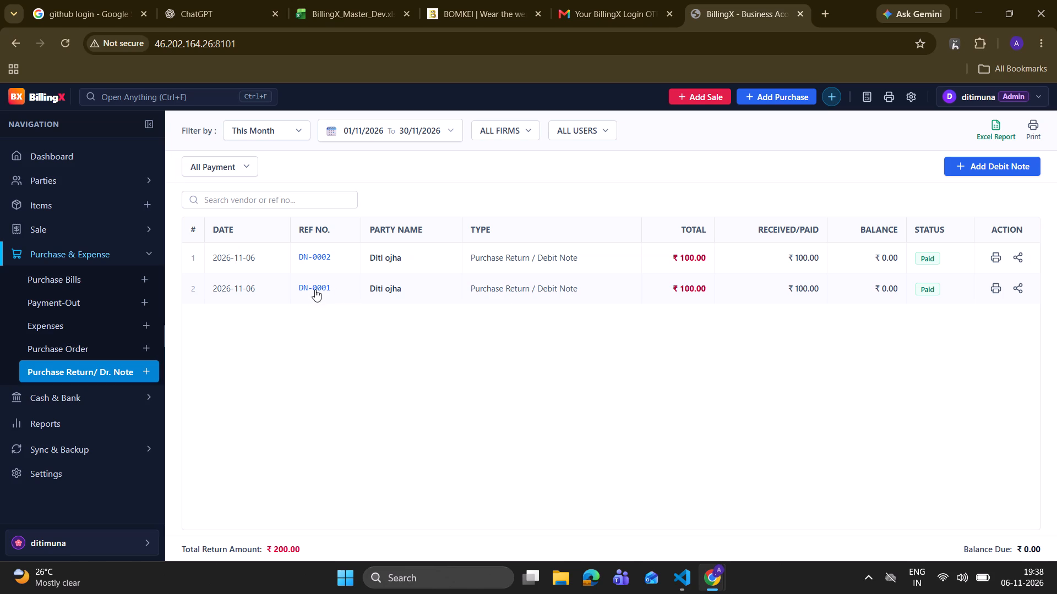
click(265, 305)
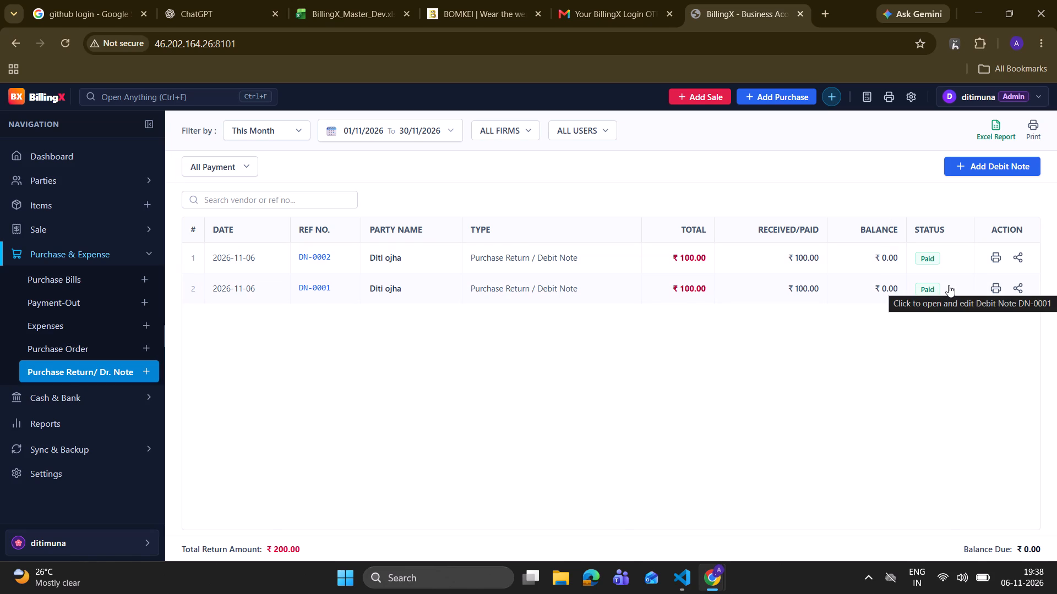
From Sale Invoices, record and save a ₹50 cash collection from the existing customer, then close the receipt preview.
click(72, 229)
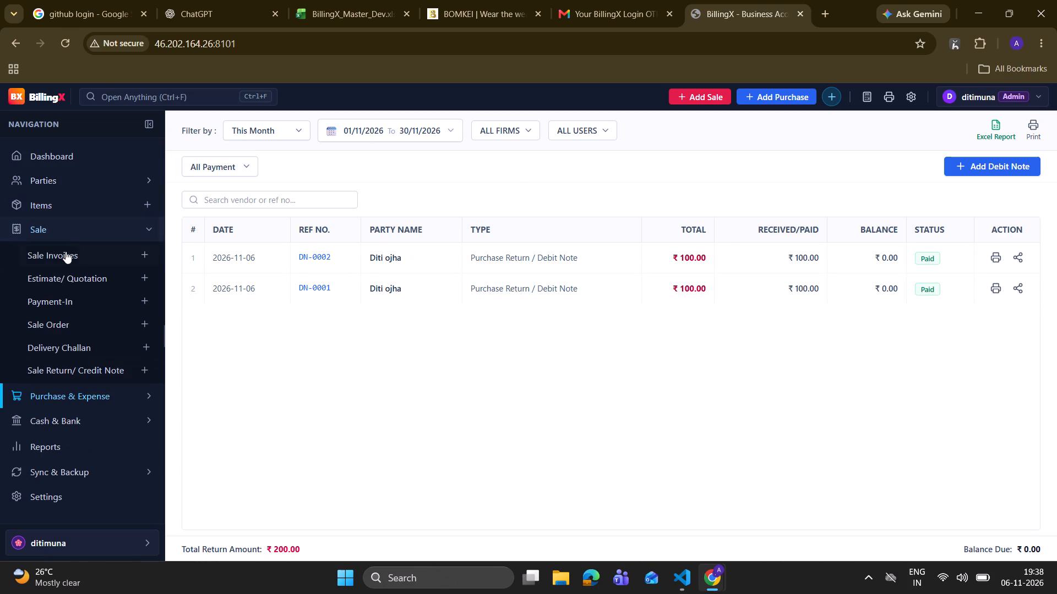
click(66, 251)
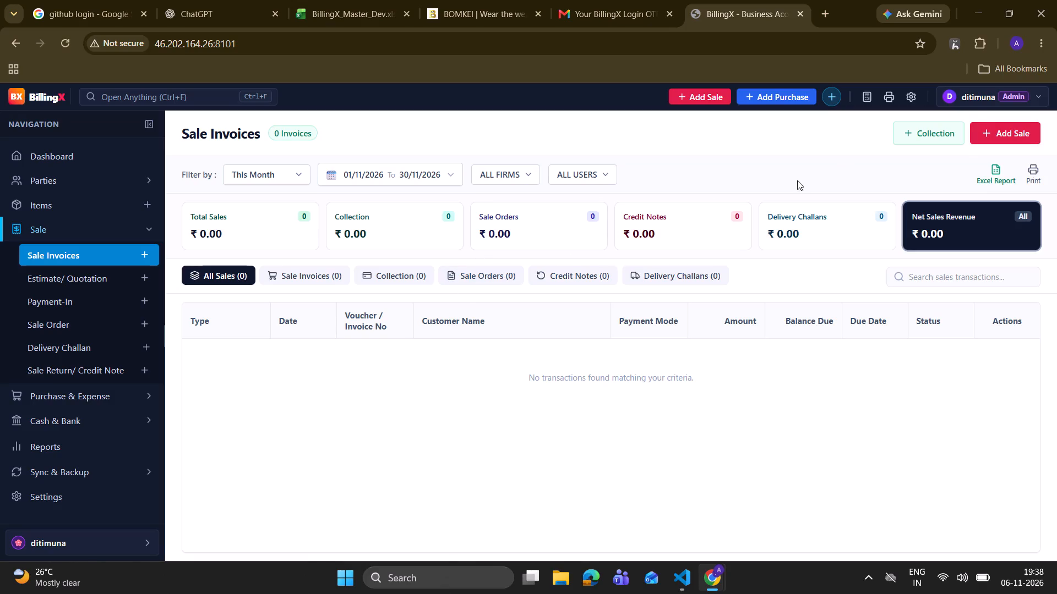
click(955, 145)
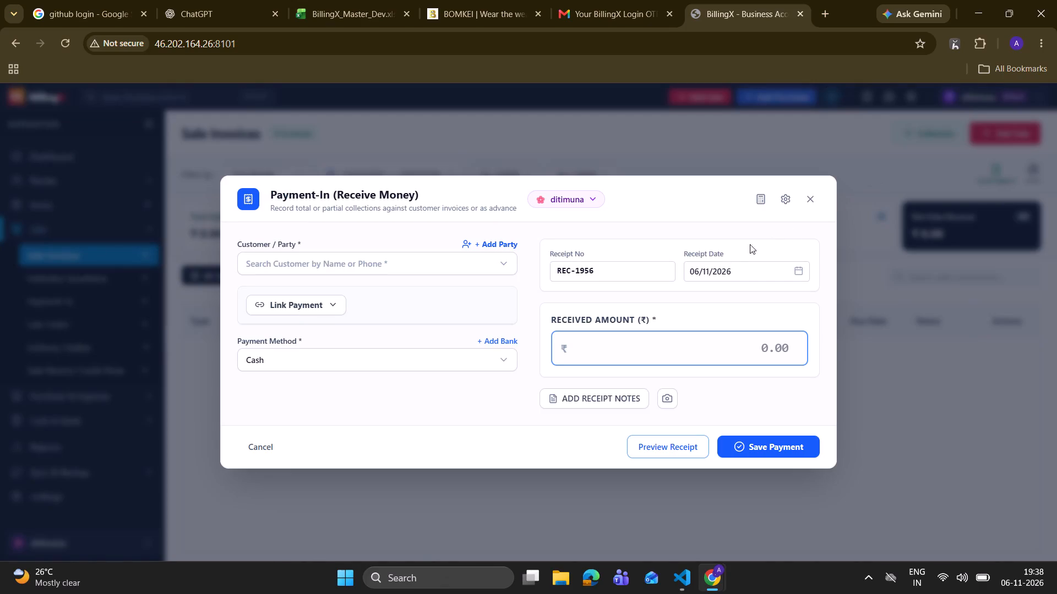
click(445, 264)
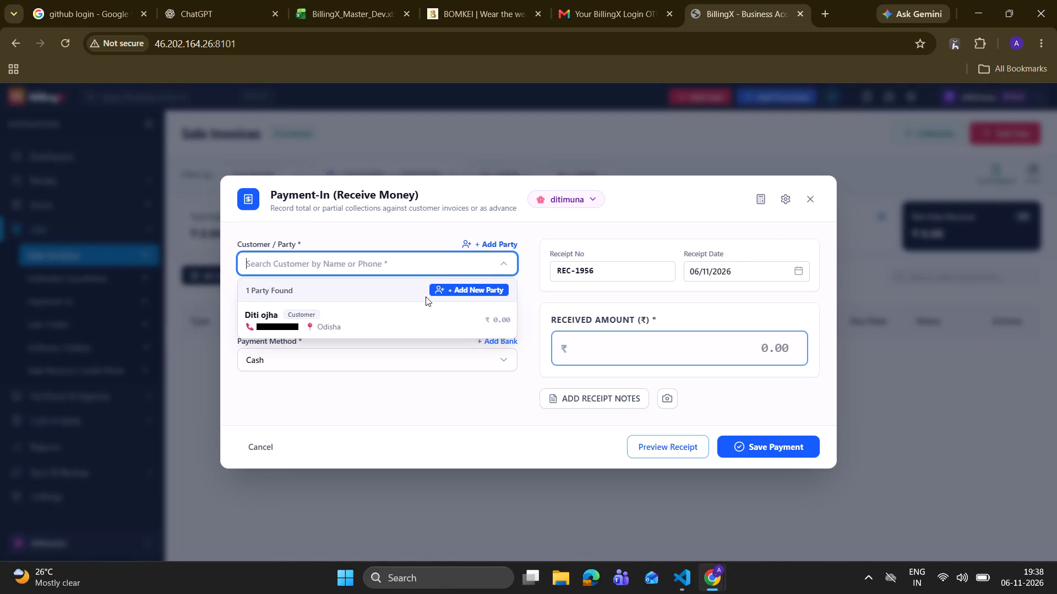
click(418, 317)
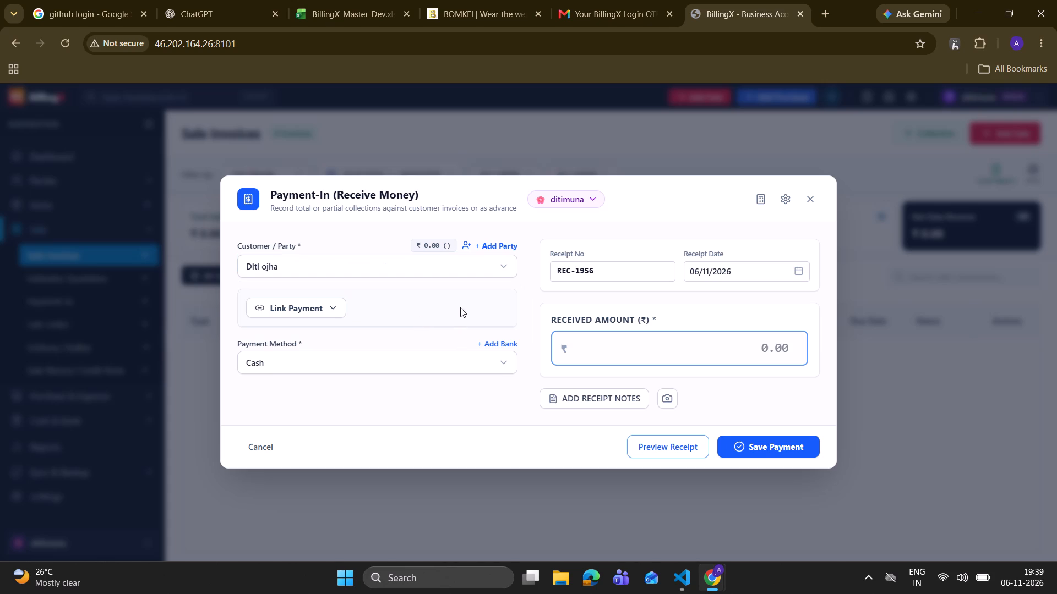
click(371, 380)
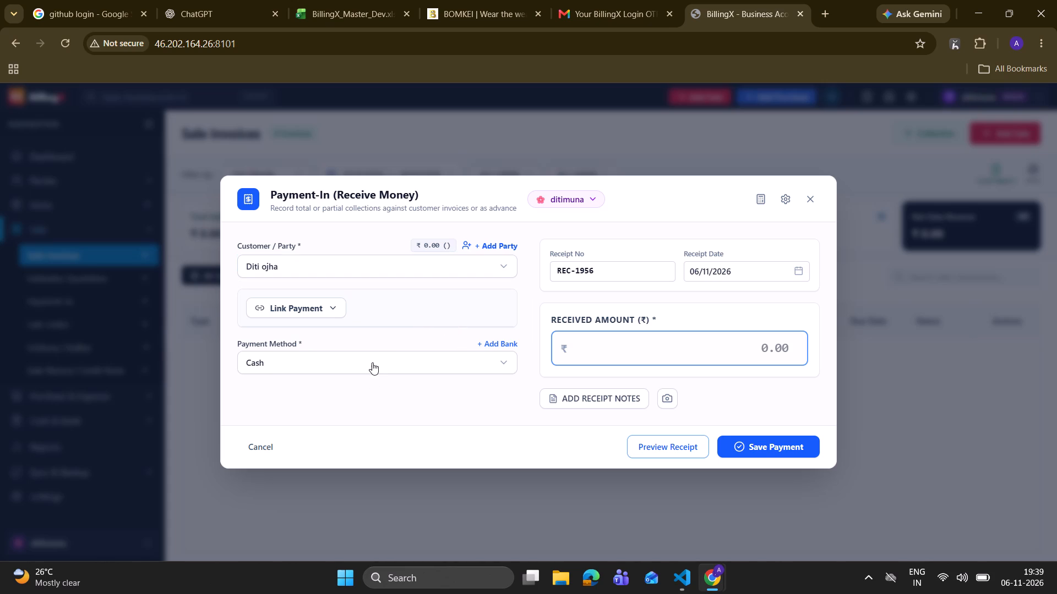
click(373, 361)
click(375, 384)
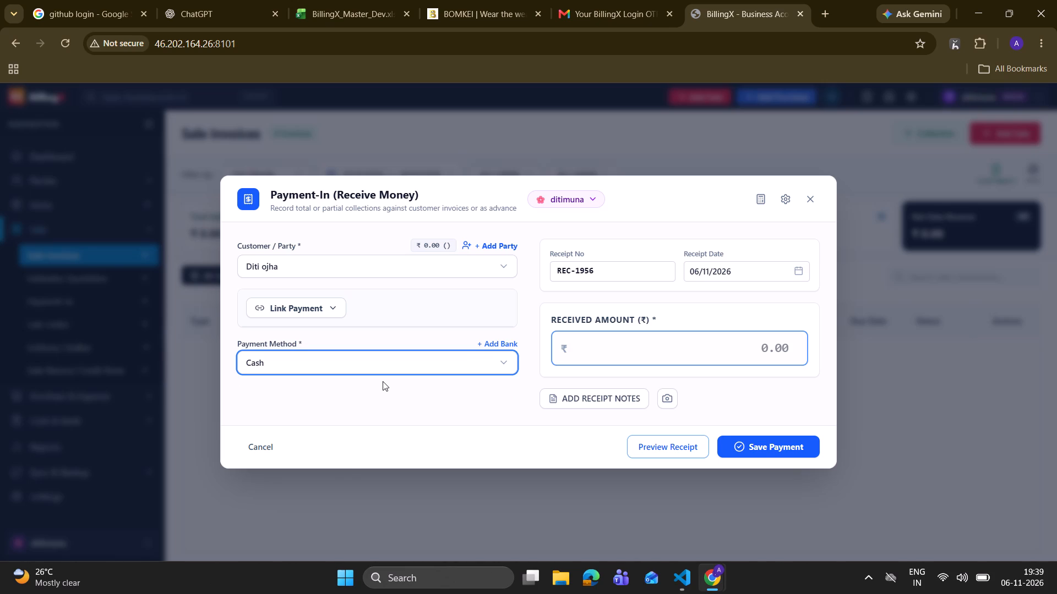
click(630, 339)
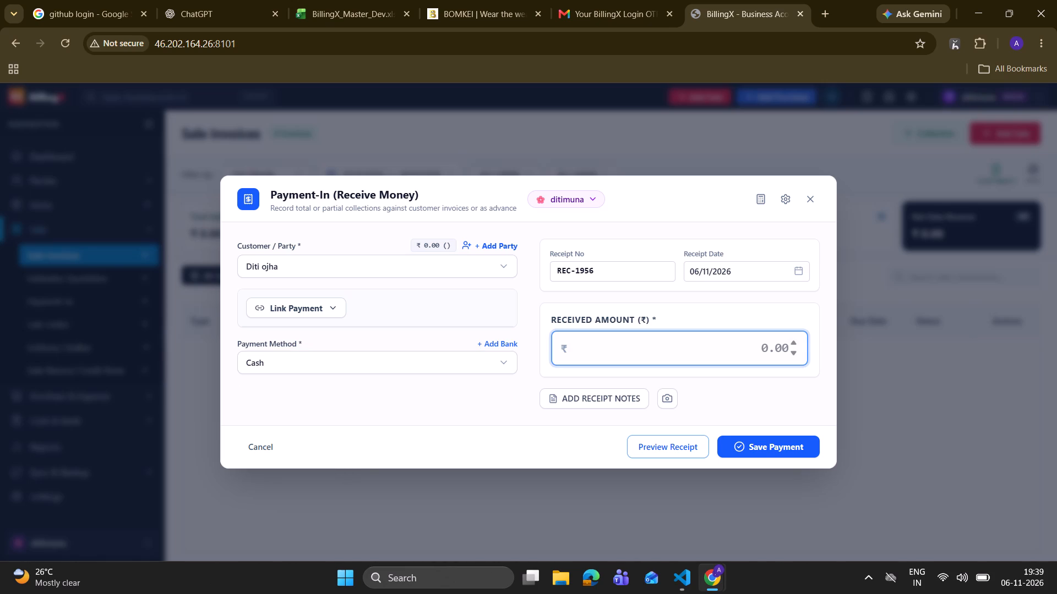
text(50)
click(775, 449)
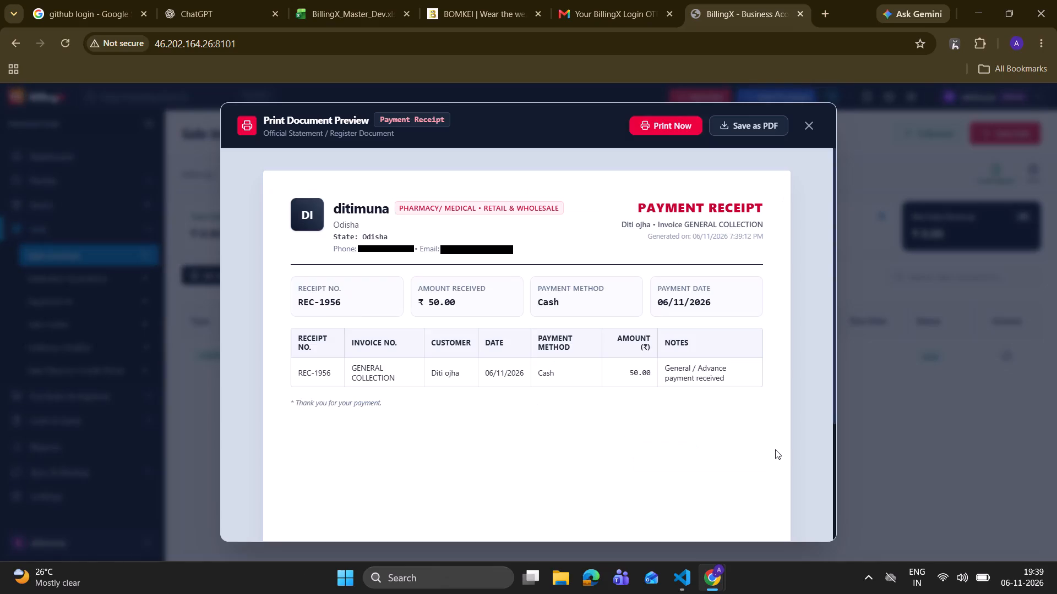
click(814, 123)
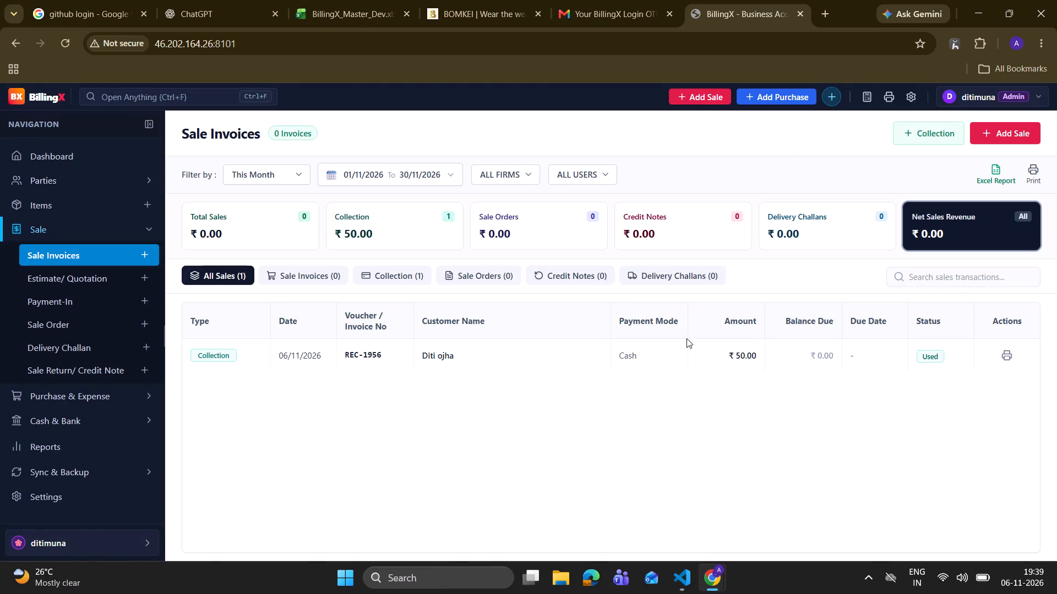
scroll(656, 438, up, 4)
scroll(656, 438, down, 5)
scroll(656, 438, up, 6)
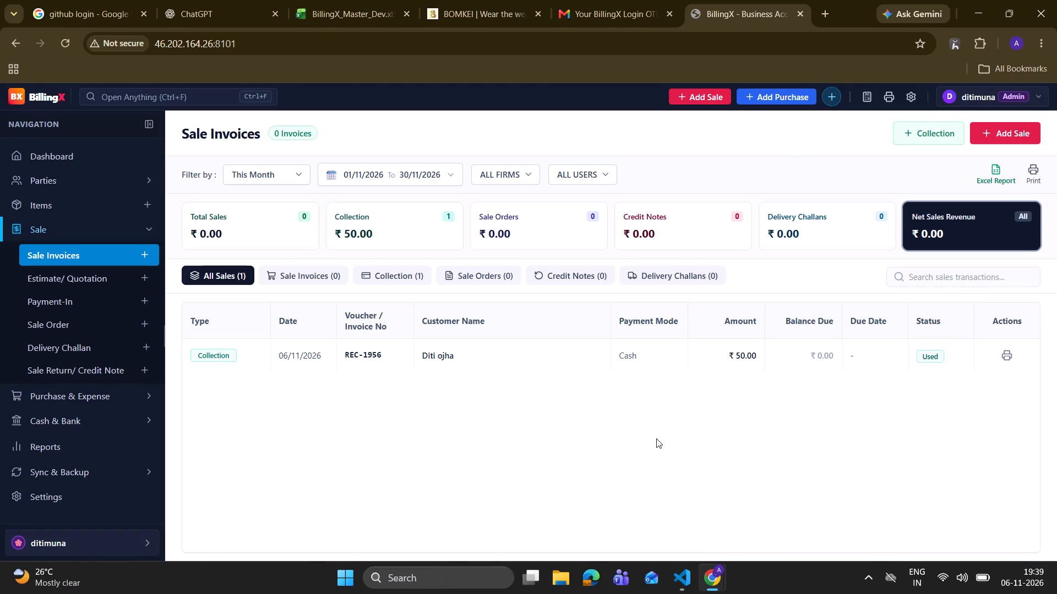